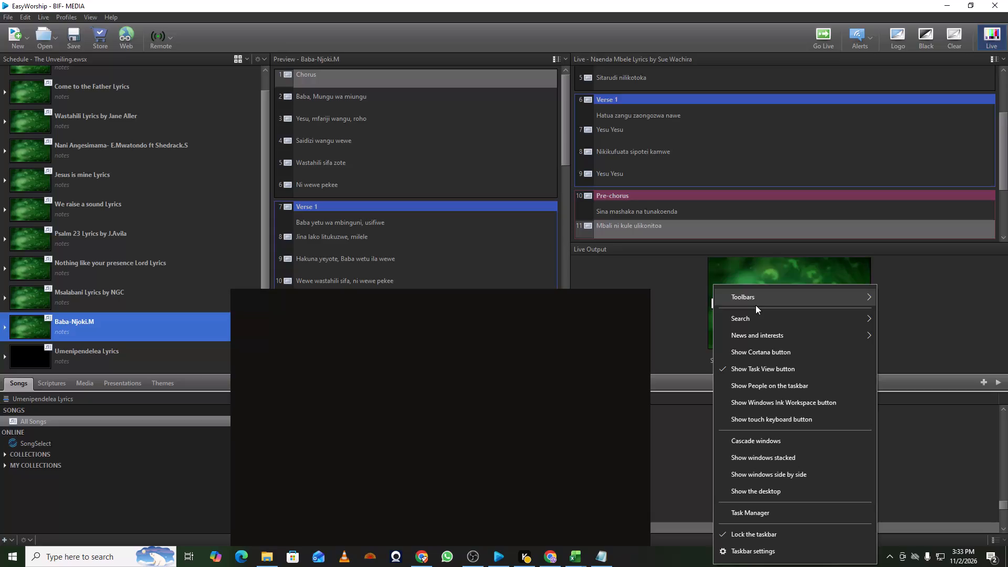
Open the Windows Task Manager.
{"action": "left_click", "coordinate": [758, 513]}
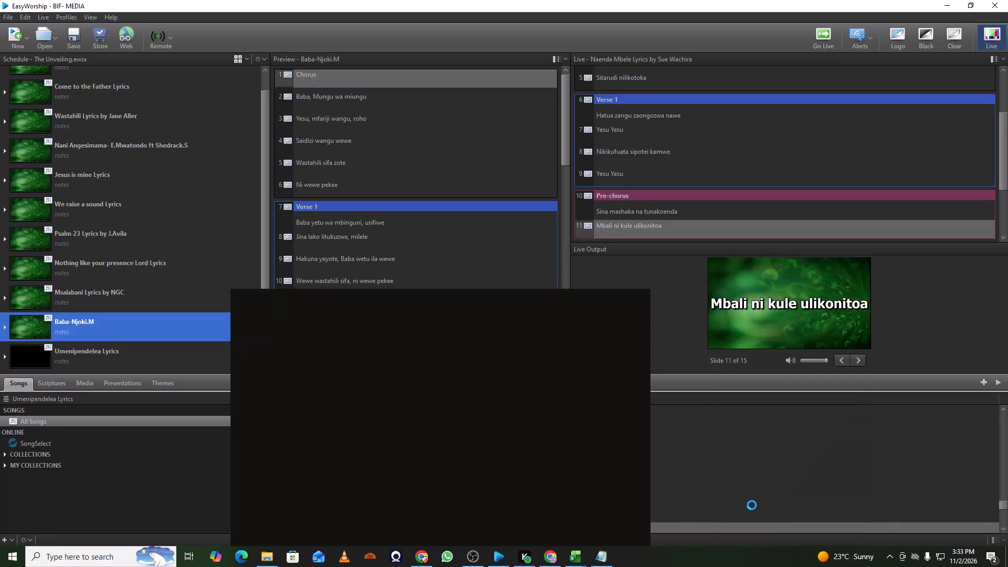
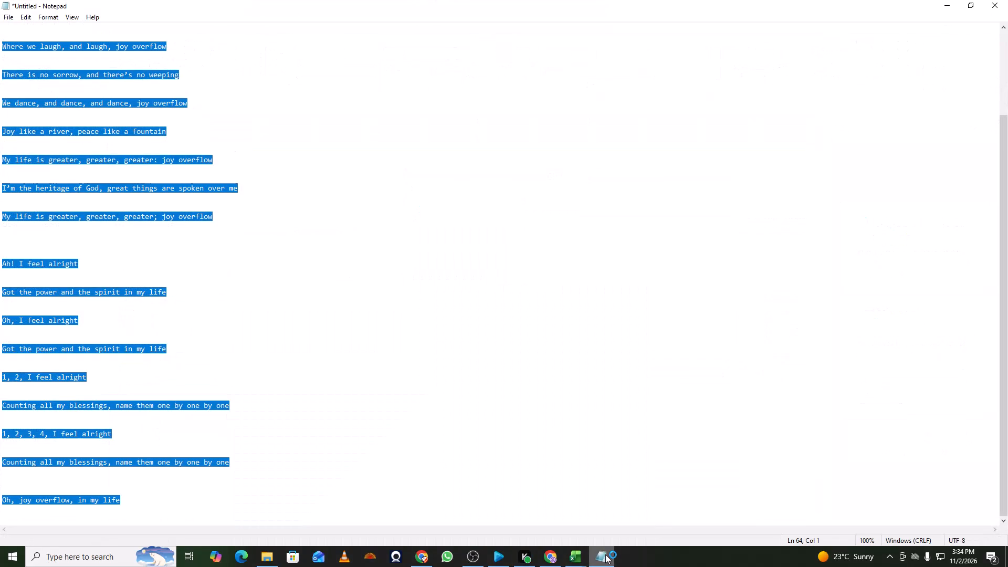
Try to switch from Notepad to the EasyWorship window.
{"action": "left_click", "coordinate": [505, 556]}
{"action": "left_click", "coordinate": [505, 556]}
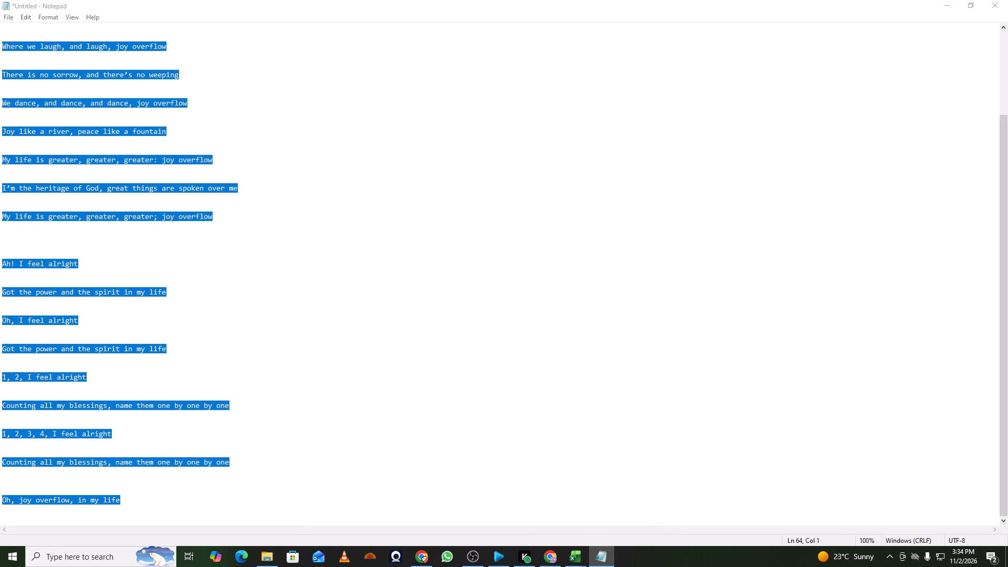
Try to copy the selected song lyrics in the untitled Notepad document and review them from the first line.
{"action": "key", "text": "ctrl+c"}
{"action": "scroll", "coordinate": [579, 470], "scroll_direction": "up", "scroll_amount": 12}
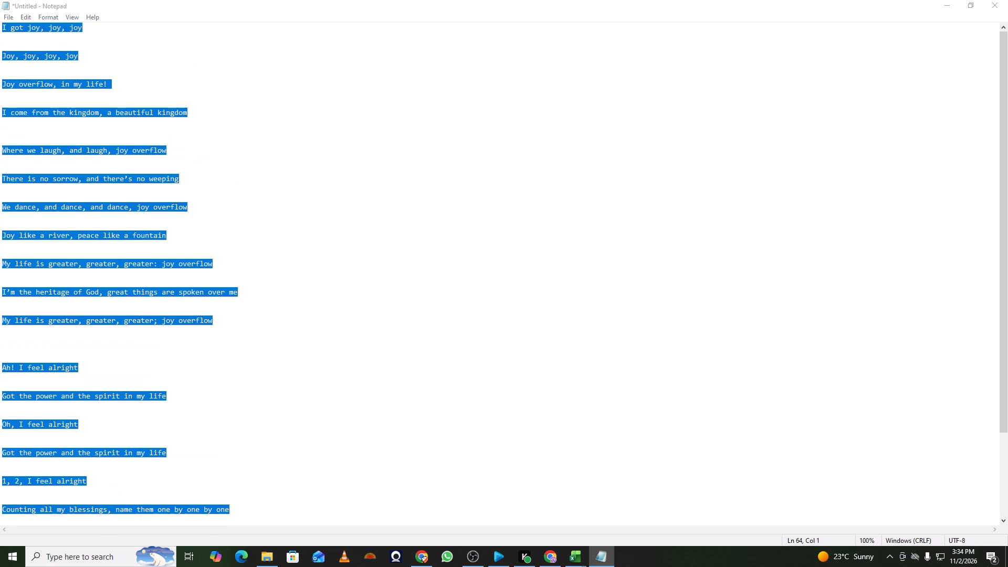
{"action": "scroll", "coordinate": [552, 405], "scroll_direction": "up", "scroll_amount": 2}
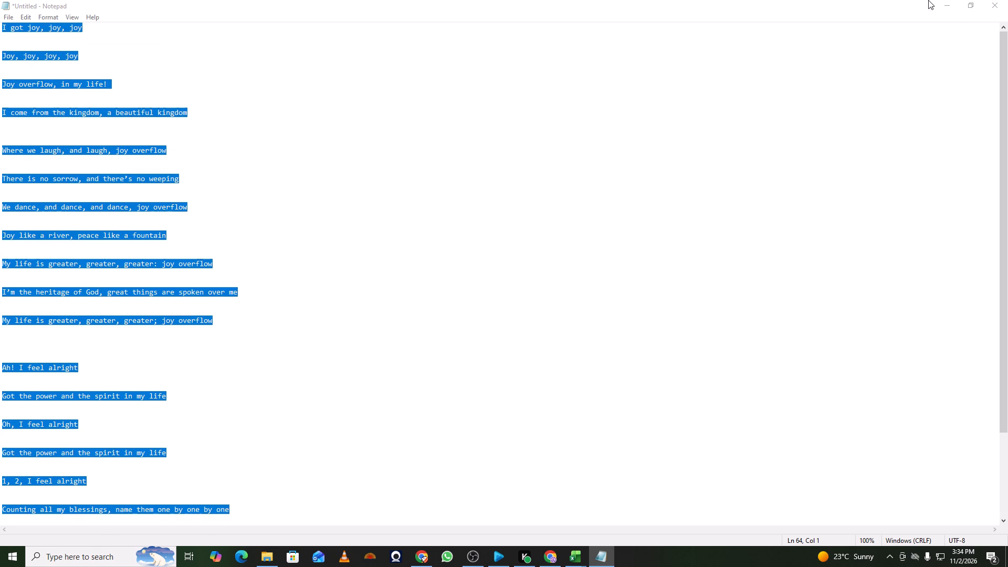
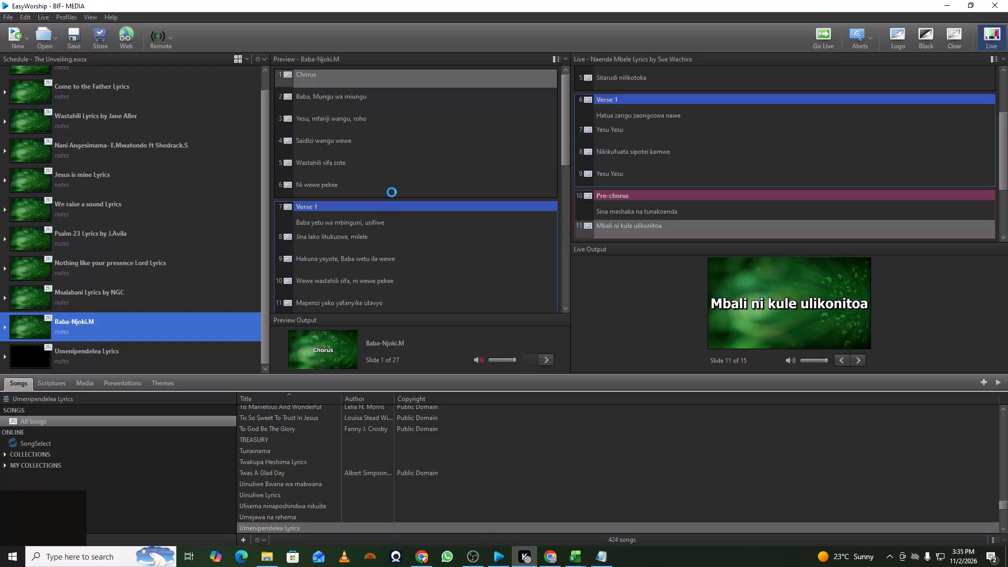
Save the current song schedule, The Unveiling.
{"action": "left_click", "coordinate": [392, 192]}
{"action": "left_click", "coordinate": [396, 196]}
{"action": "triple_click", "coordinate": [74, 45]}
{"action": "triple_click", "coordinate": [76, 45]}
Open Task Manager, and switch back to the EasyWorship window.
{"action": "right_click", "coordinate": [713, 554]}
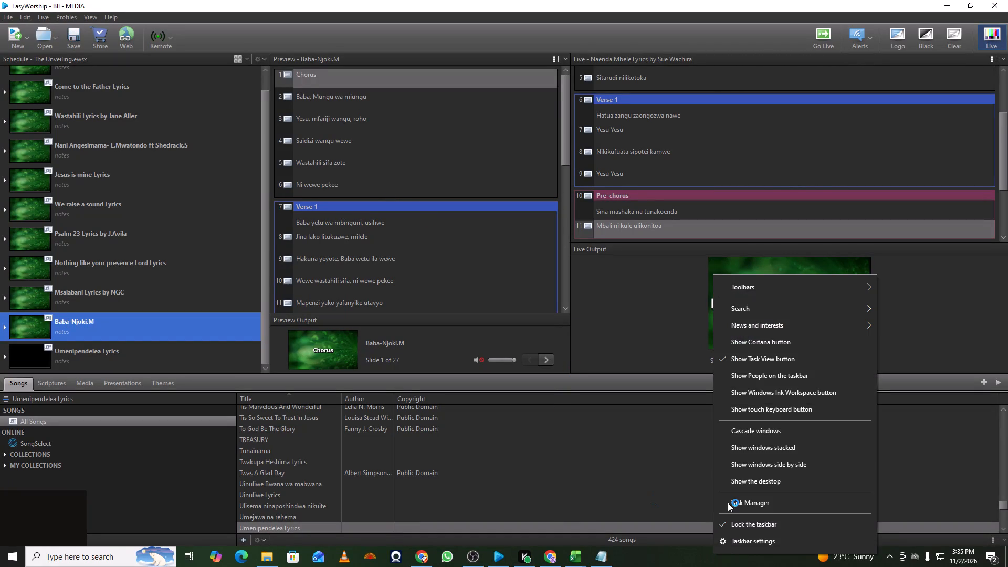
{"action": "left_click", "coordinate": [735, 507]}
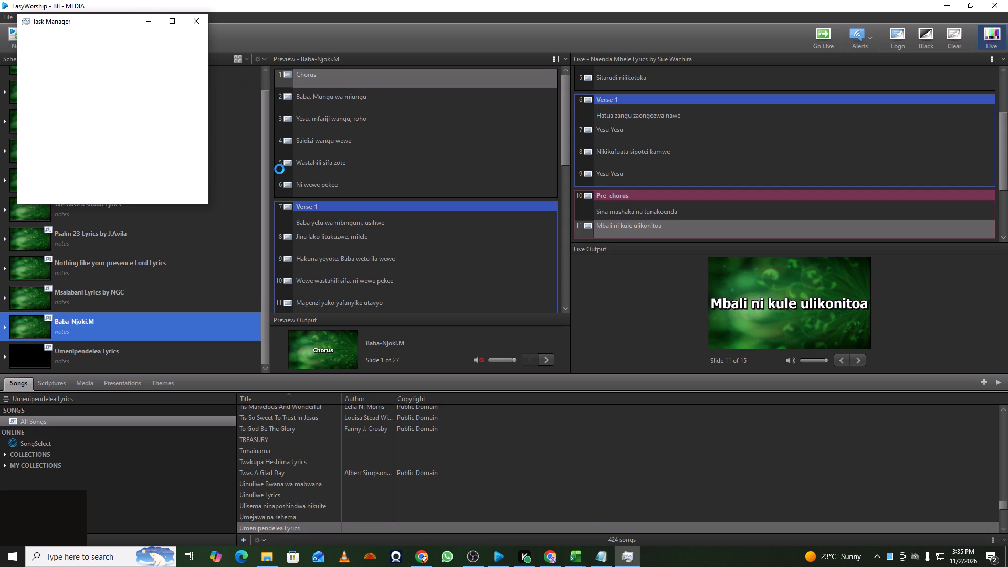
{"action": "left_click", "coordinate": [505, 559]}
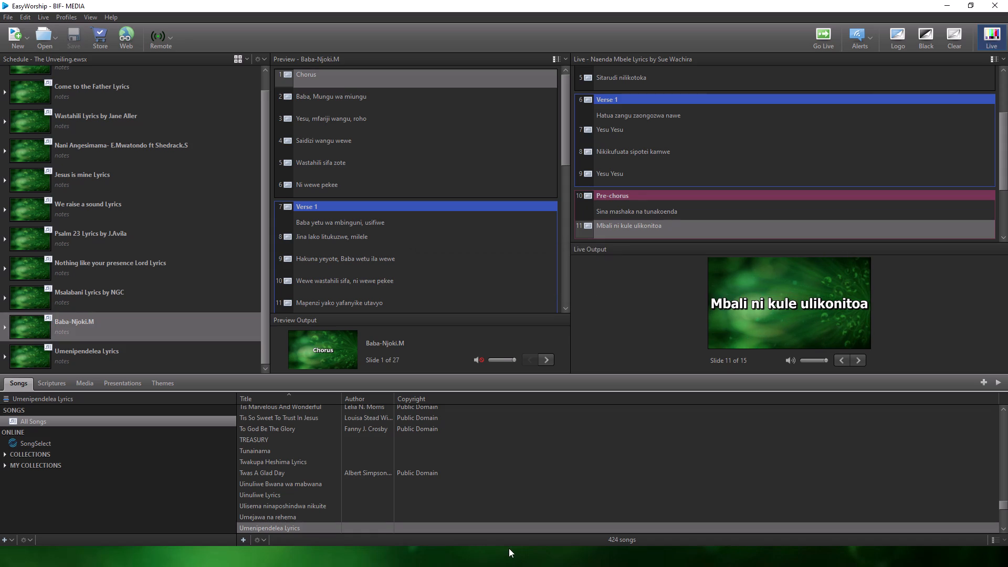
Create a new song and paste the copied joy overflow lyrics into its words.
{"action": "left_click", "coordinate": [23, 38]}
{"action": "left_click", "coordinate": [43, 70]}
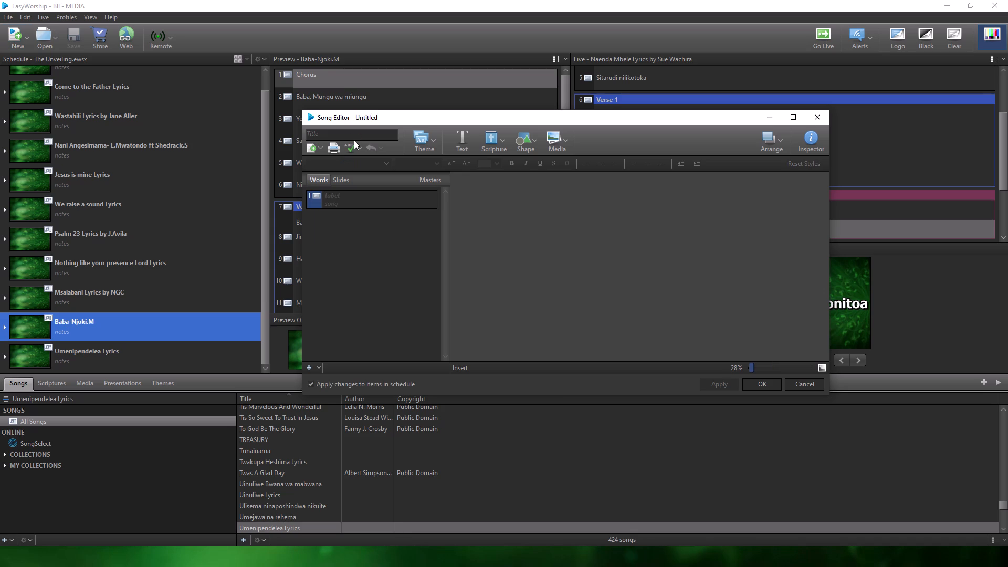
{"action": "left_click", "coordinate": [333, 205]}
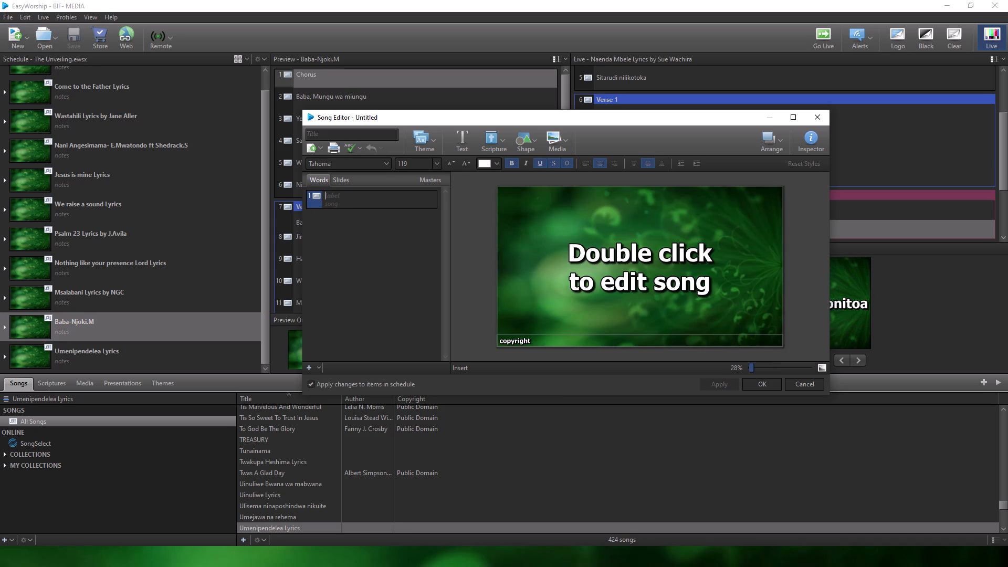
{"action": "key", "text": "ctrl+v"}
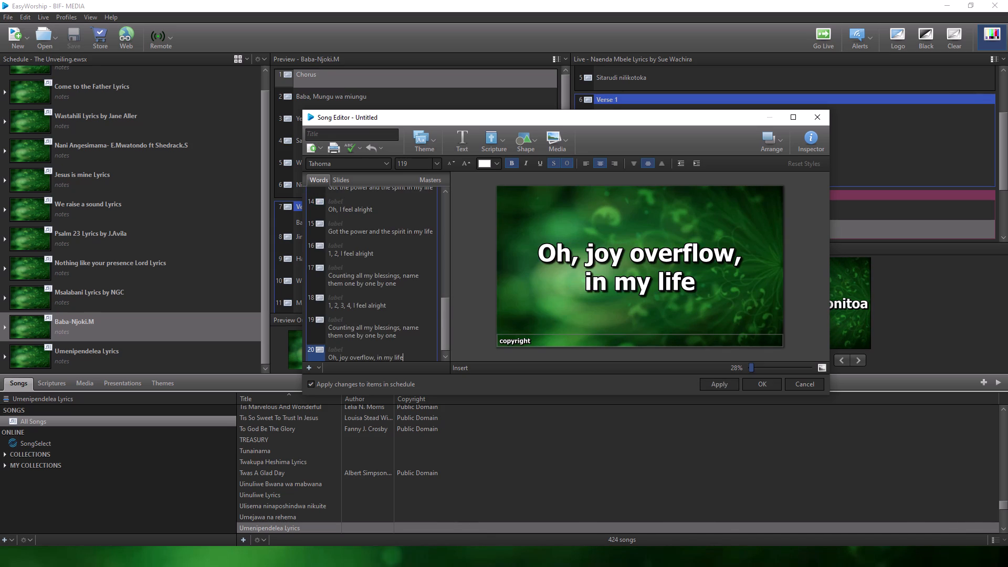
Title the song "I got joy, joy, joy Lyrics", copying the first lyric line for the title, and save it to the song library.
{"action": "left_click_drag", "start_coordinate": [445, 314], "coordinate": [442, 209]}
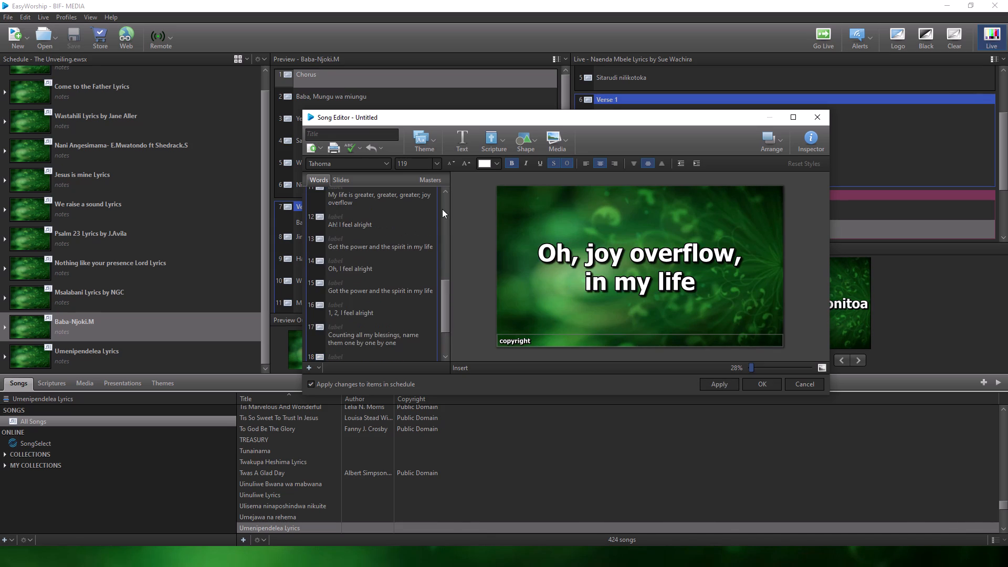
{"action": "left_click_drag", "start_coordinate": [442, 209], "coordinate": [444, 174]}
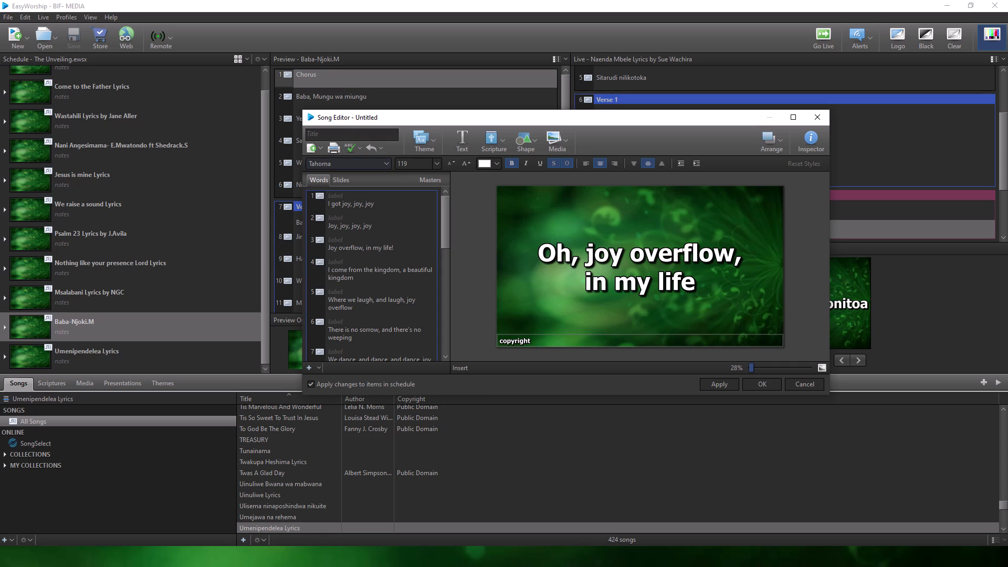
{"action": "left_click_drag", "start_coordinate": [385, 203], "coordinate": [321, 204]}
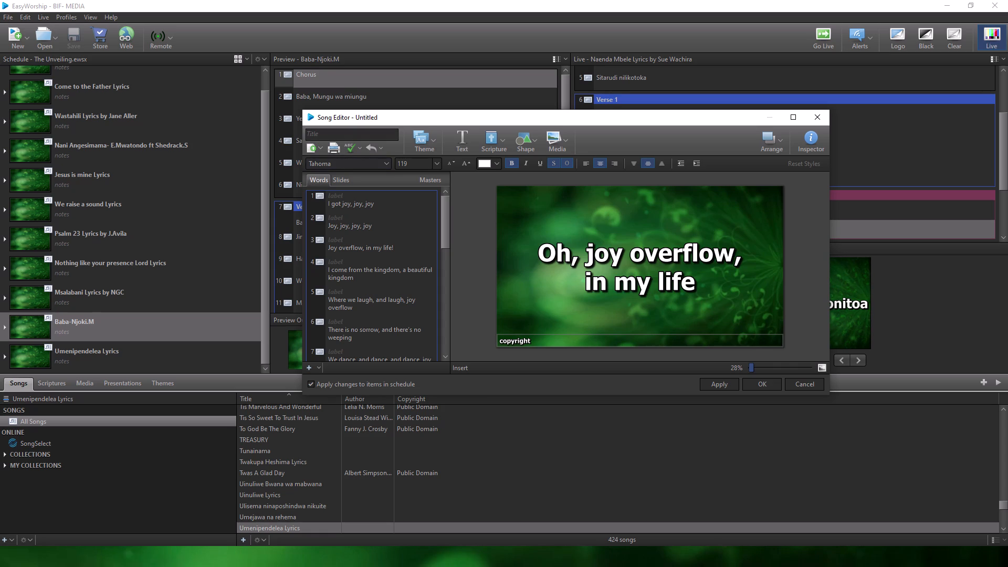
{"action": "left_click", "coordinate": [375, 202]}
{"action": "double_click", "coordinate": [383, 213]}
{"action": "left_click", "coordinate": [386, 271]}
{"action": "left_click", "coordinate": [150, 192]}
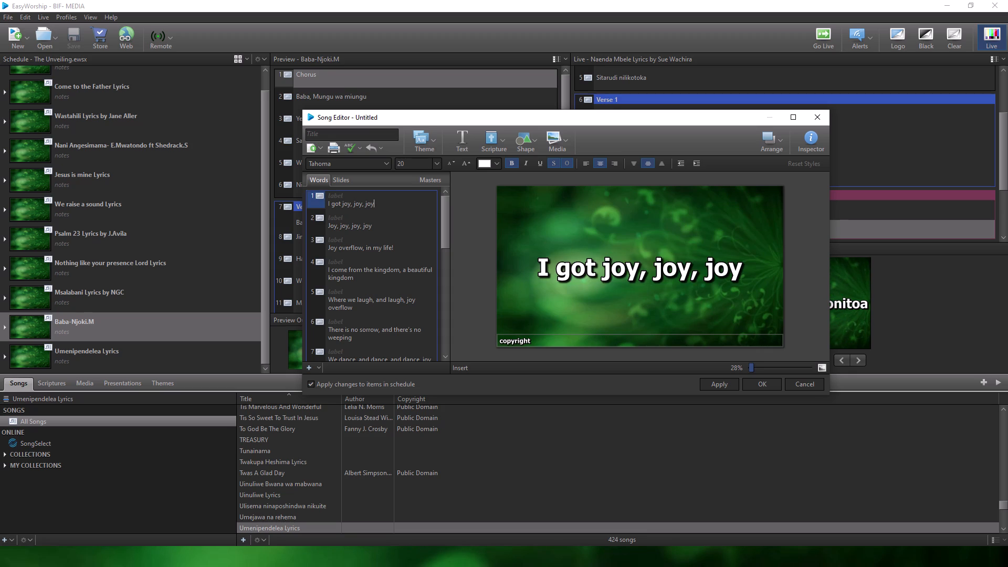
{"action": "left_click_drag", "start_coordinate": [377, 205], "coordinate": [311, 208]}
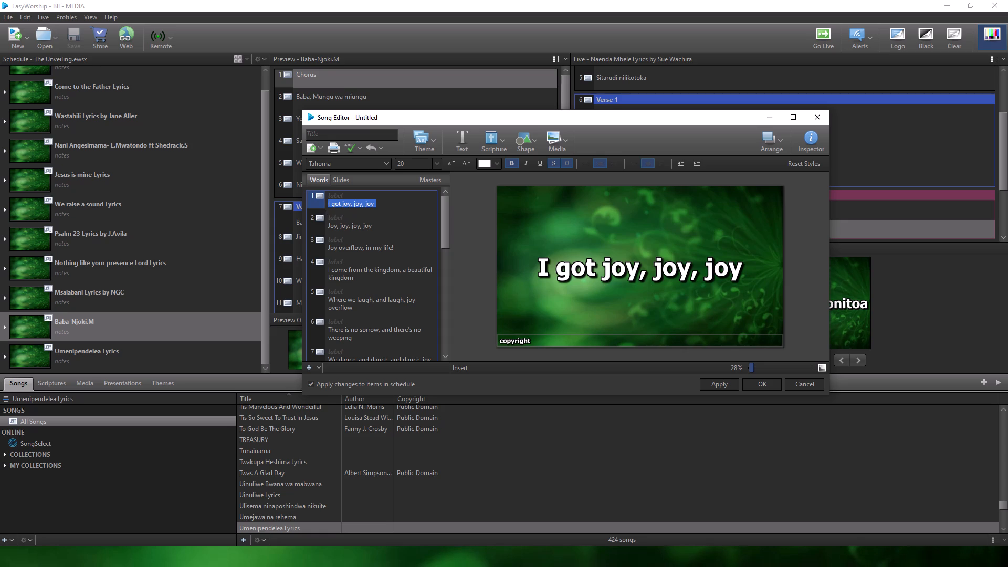
{"action": "key", "text": "ctrl+c"}
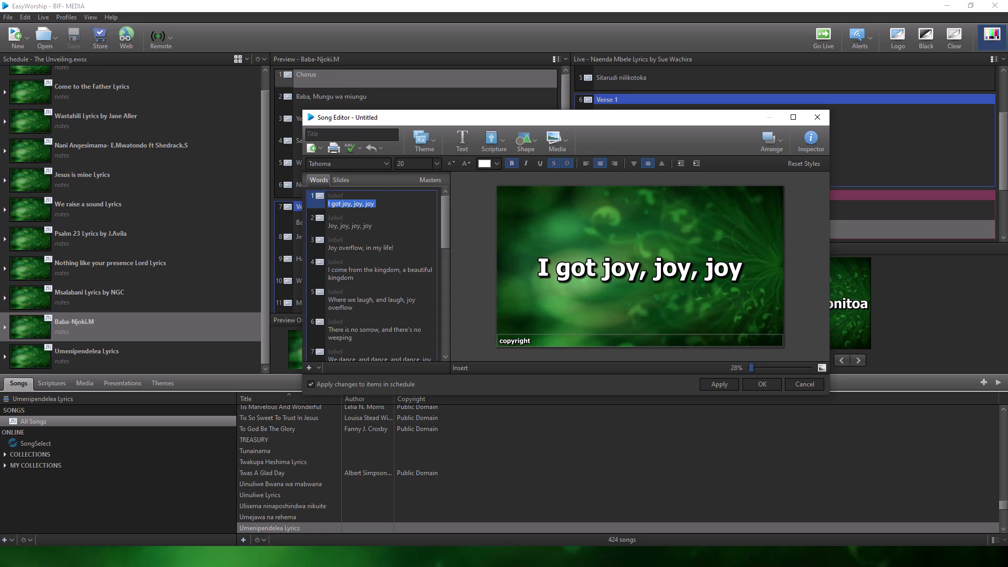
{"action": "left_click", "coordinate": [385, 131]}
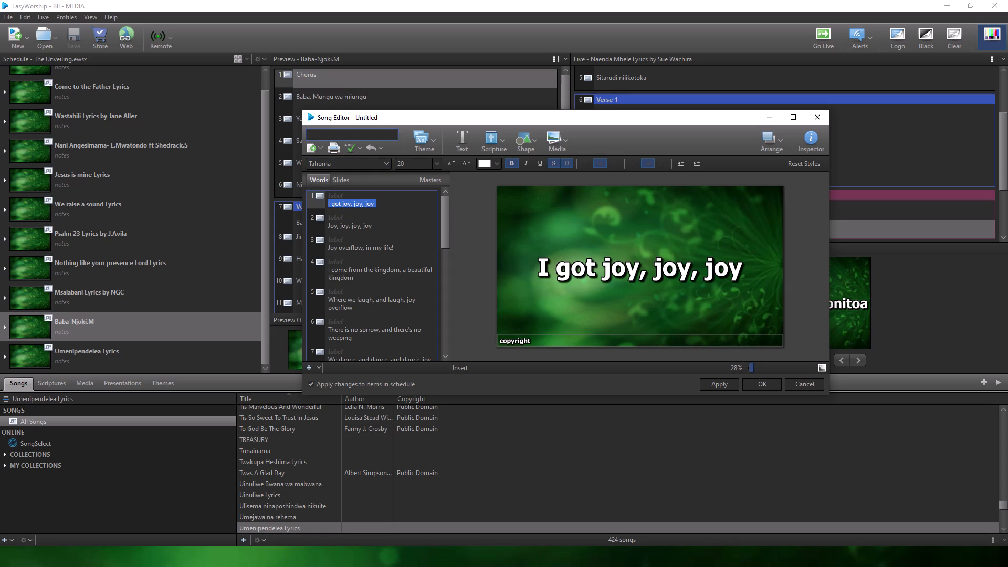
{"action": "key", "text": "ctrl+v"}
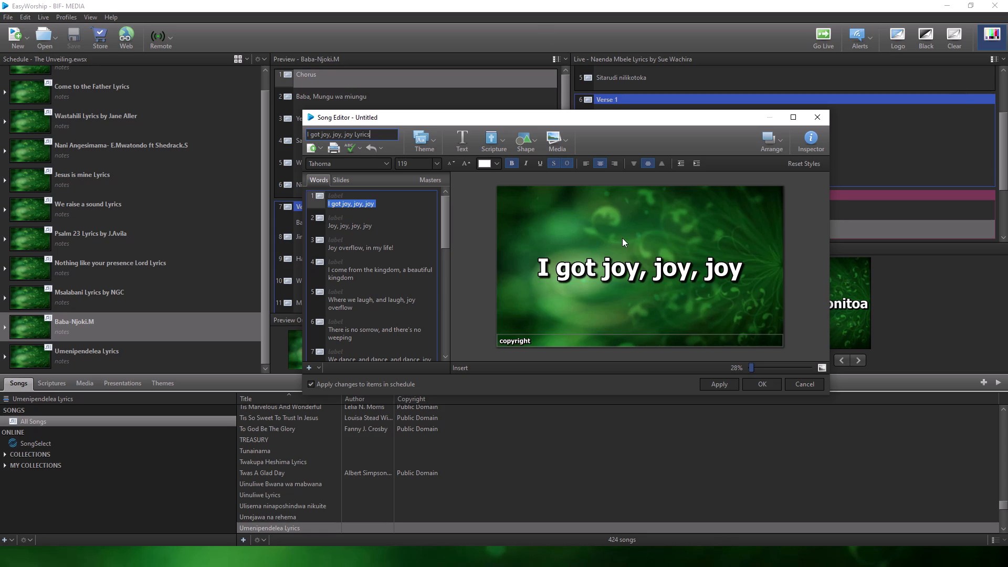
{"action": "left_click", "coordinate": [763, 384]}
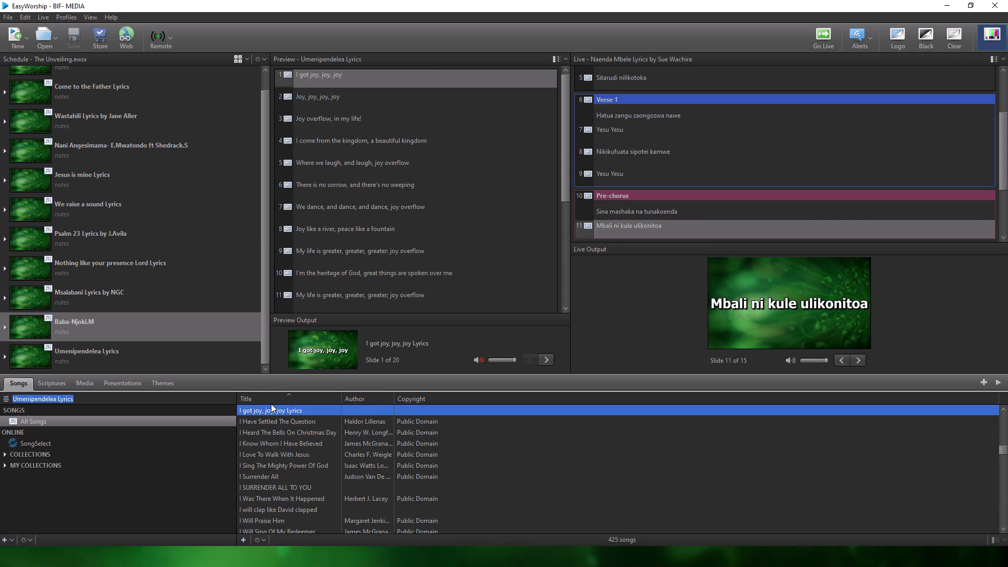
Add the song "I got joy, joy, joy Lyrics" from the song library to the schedule near Umenipendelea Lyrics.
{"action": "left_click_drag", "start_coordinate": [272, 410], "coordinate": [153, 351]}
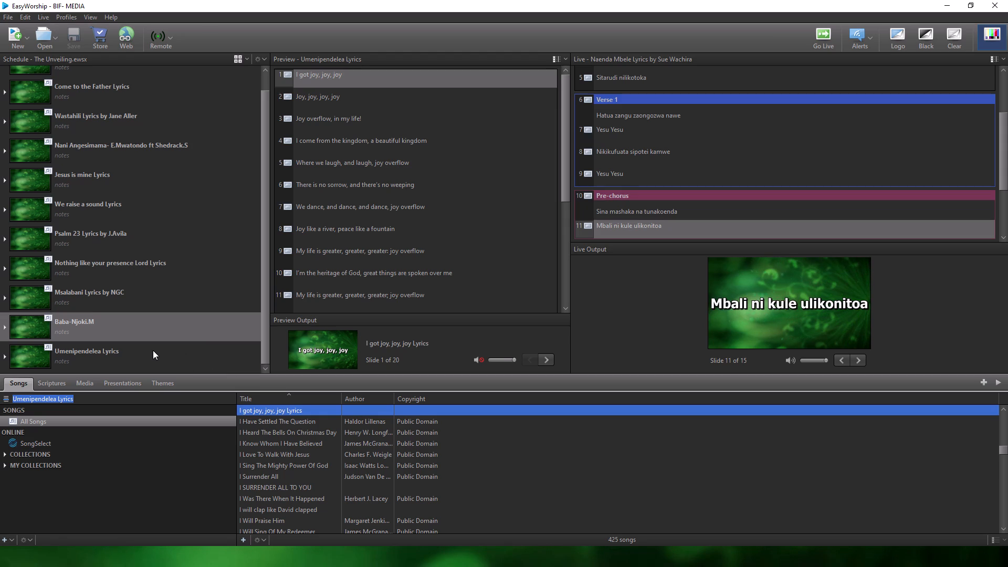
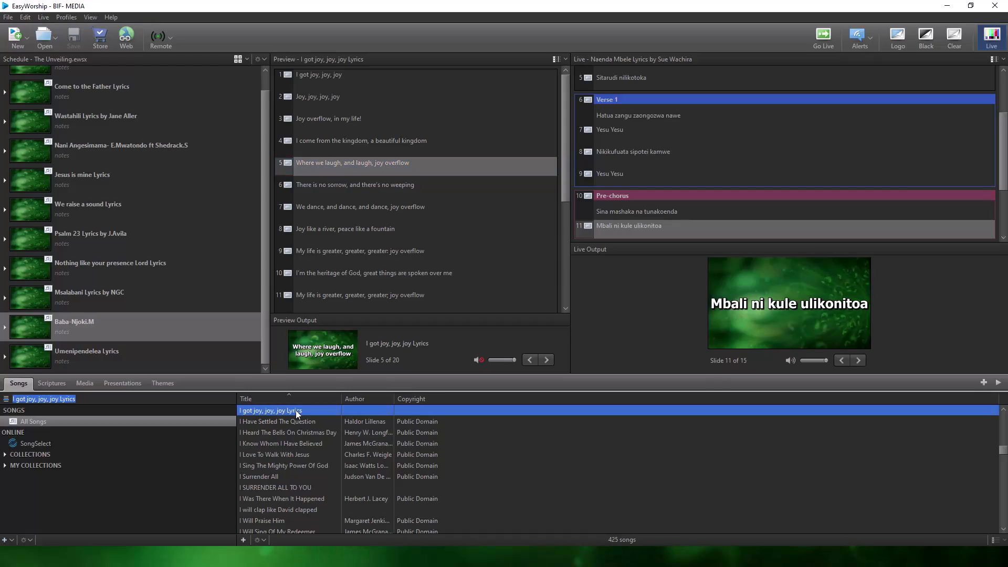
Add the song "I got joy, joy, joy Lyrics" from the song library to the end of the schedule, after Umenipendelea Lyrics.
{"action": "left_click_drag", "start_coordinate": [296, 410], "coordinate": [146, 362]}
{"action": "left_click_drag", "start_coordinate": [264, 279], "coordinate": [264, 312]}
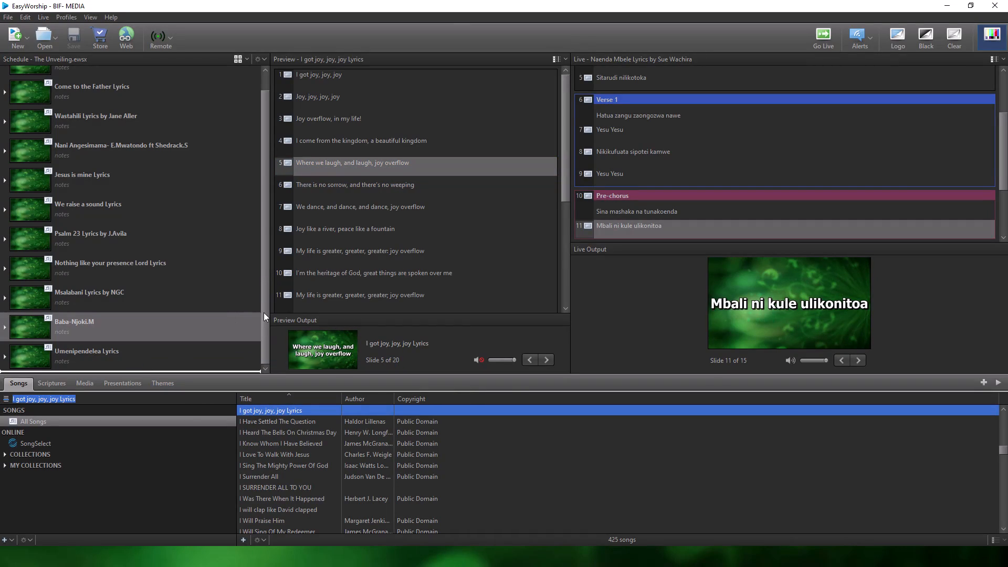
{"action": "left_click_drag", "start_coordinate": [264, 312], "coordinate": [264, 319]}
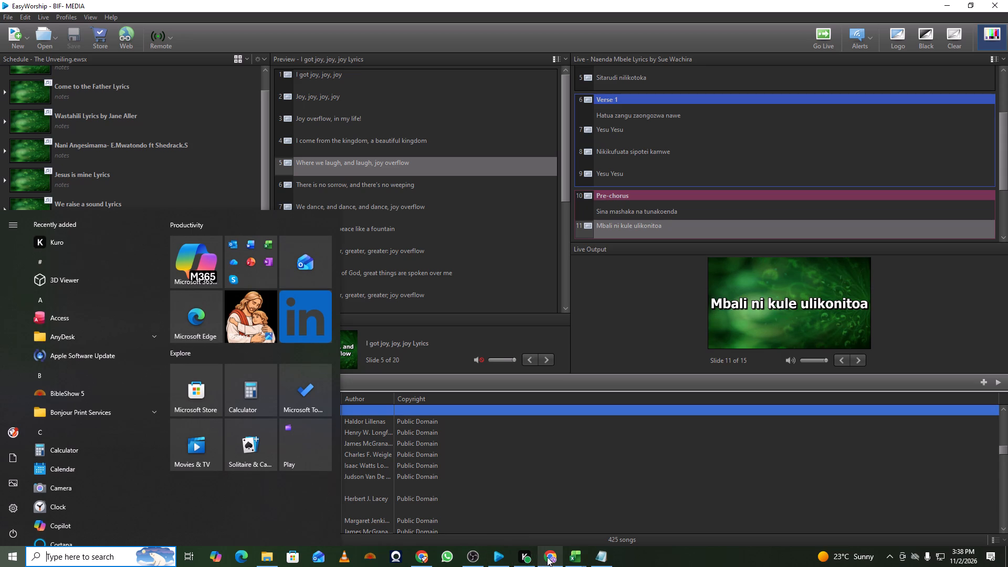
Switch to Chrome, search Google for "this kind god another one no dey lyrics", and open the Musixmatch page for This Kind God.
{"action": "left_click", "coordinate": [422, 561]}
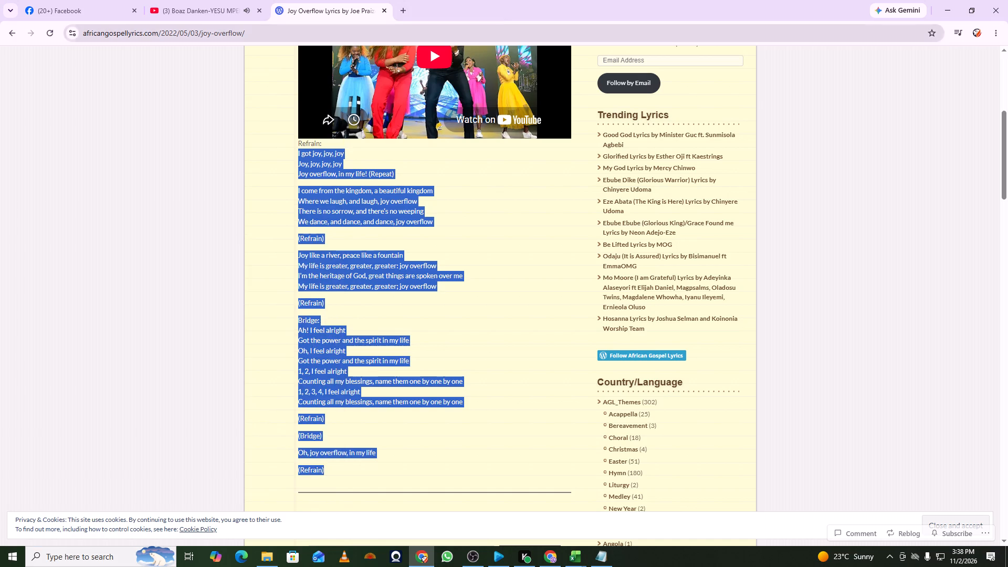
{"action": "left_click", "coordinate": [356, 29]}
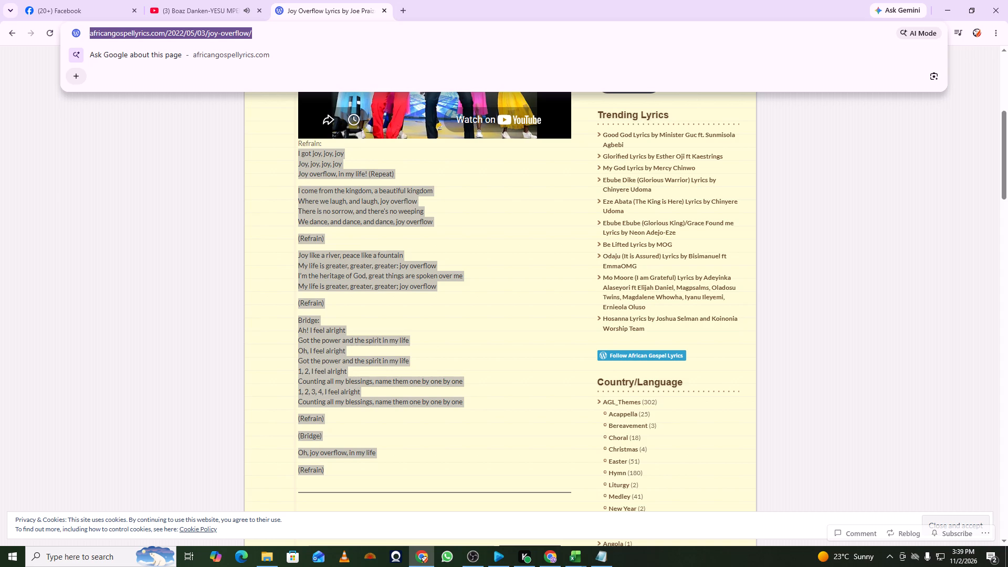
{"action": "type", "text": "this"}
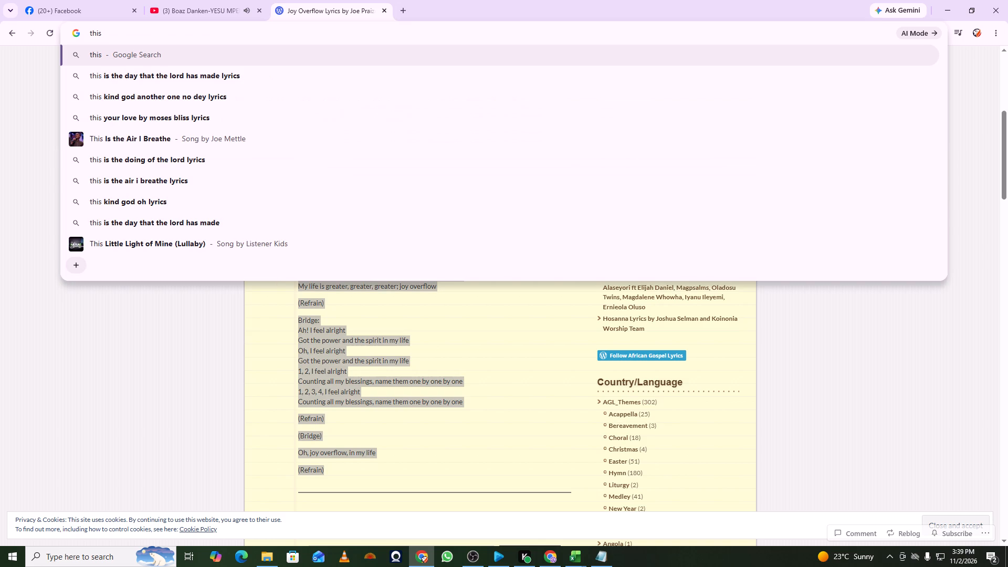
{"action": "key", "text": "space"}
{"action": "type", "text": "kind"}
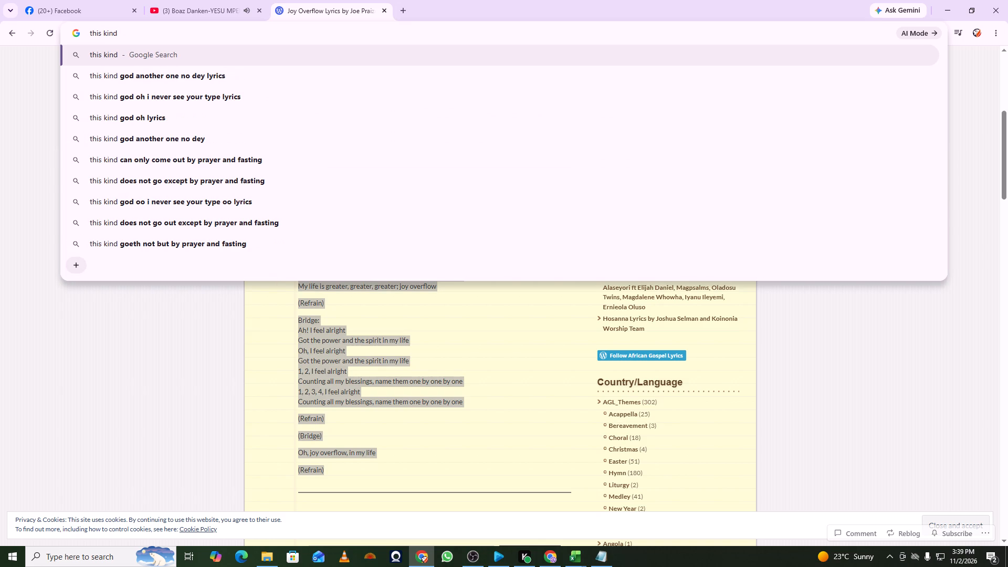
{"action": "key", "text": "space"}
{"action": "type", "text": "god"}
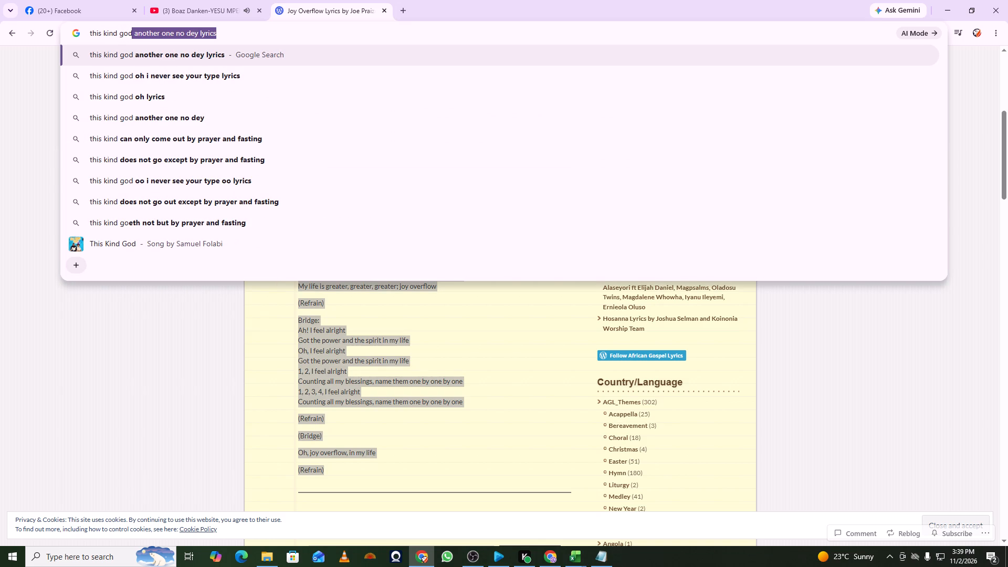
{"action": "key", "text": "space"}
{"action": "type", "text": "another on"}
{"action": "key", "text": "space"}
{"action": "key", "text": "BackSpace"}
{"action": "key", "text": "e"}
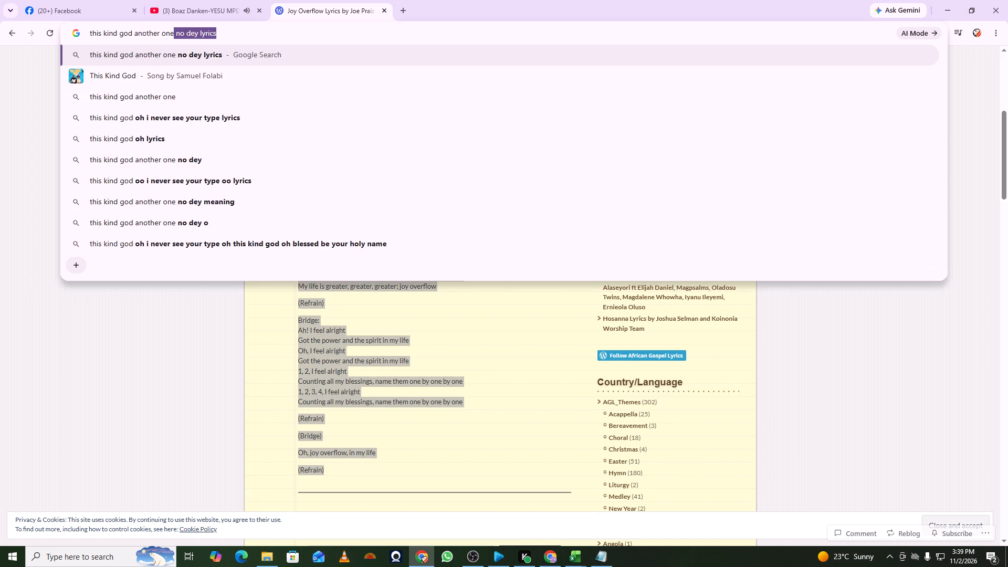
{"action": "key", "text": "Return"}
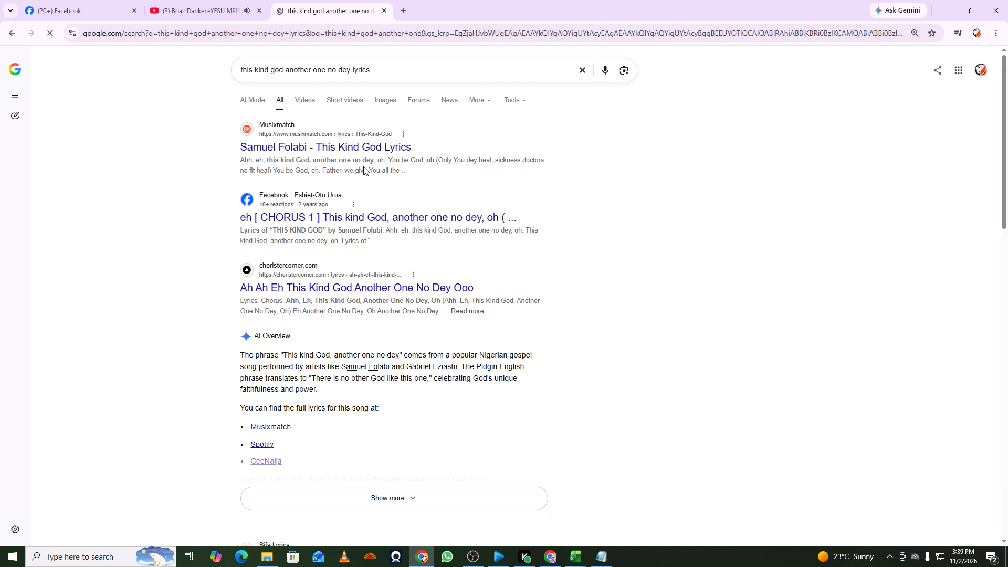
{"action": "left_click", "coordinate": [366, 144]}
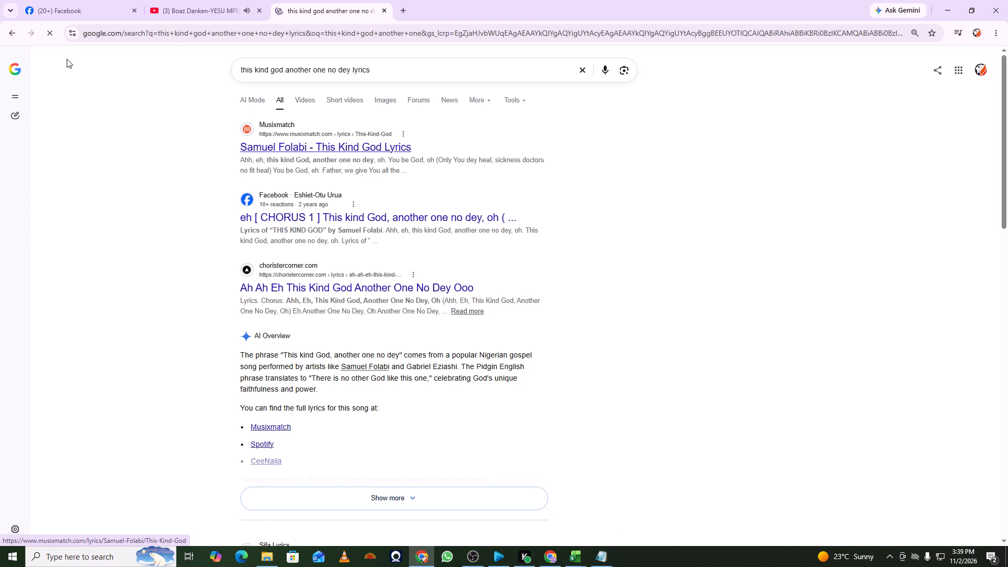
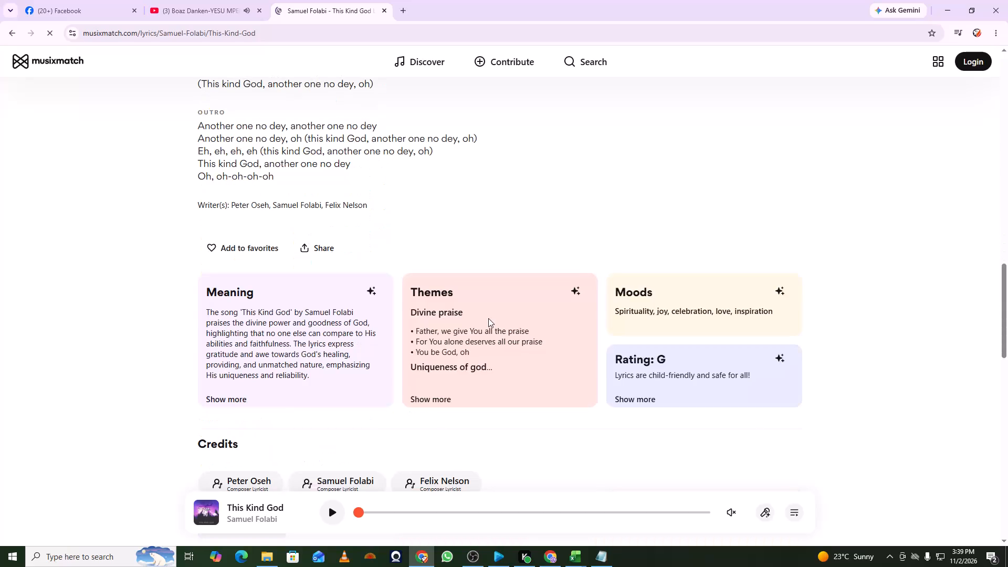
Copy the full This Kind God lyrics from the Musixmatch page, from "Ah-ah, whoo" through the outro's "Oh, oh-oh-oh-oh", excluding the writer credits.
{"action": "scroll", "coordinate": [488, 318], "scroll_direction": "up", "scroll_amount": 14}
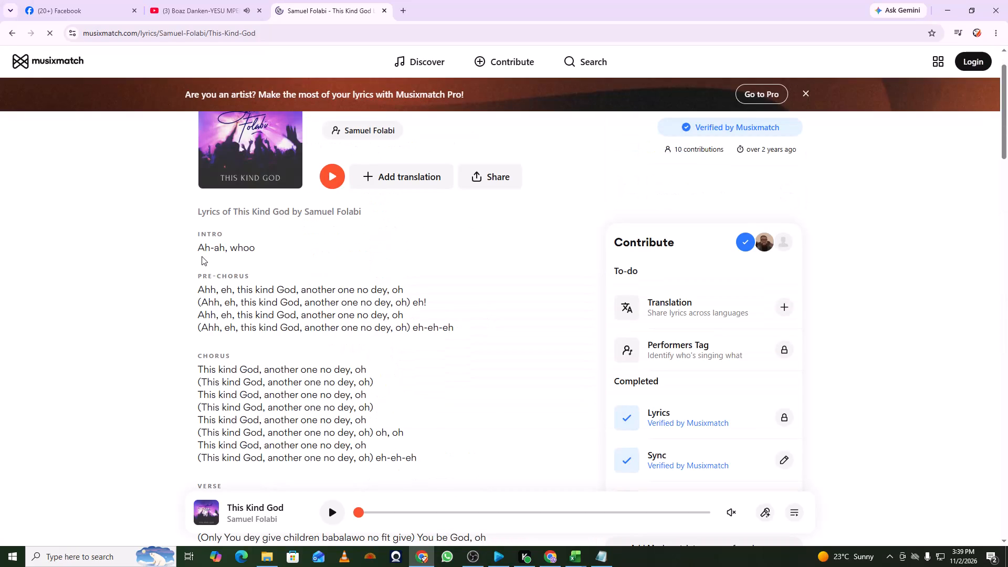
{"action": "left_click_drag", "start_coordinate": [196, 244], "coordinate": [360, 442]}
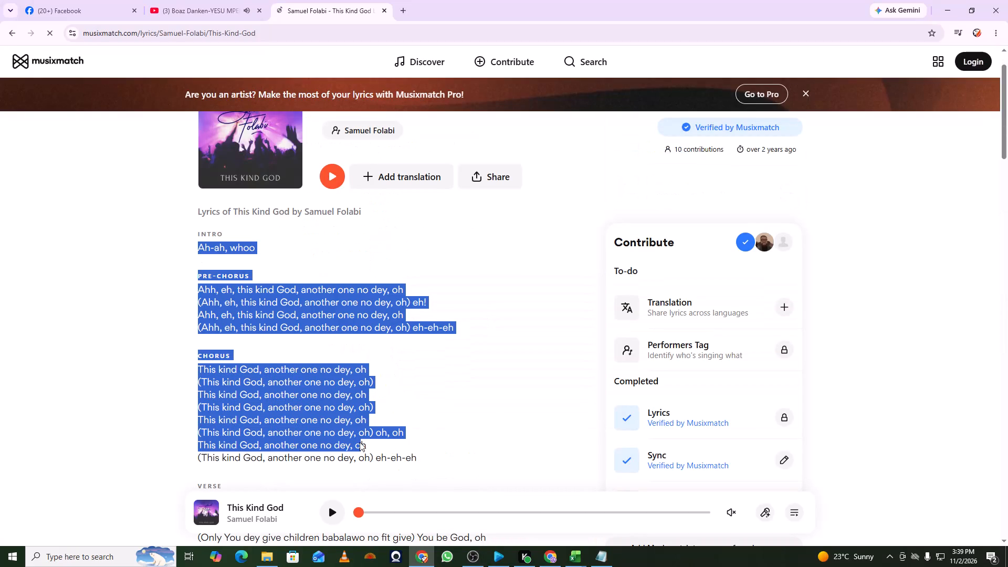
{"action": "left_click_drag", "start_coordinate": [360, 442], "coordinate": [435, 455]}
{"action": "key", "text": "Down"}
{"action": "key", "text": "Down"}
{"action": "key", "text": "Down"}
{"action": "key", "text": "Down"}
{"action": "key", "text": "Down"}
{"action": "key", "text": "Down"}
{"action": "key", "text": "Down"}
{"action": "key", "text": "Down"}
{"action": "key", "text": "Down"}
{"action": "key", "text": "Down"}
{"action": "key", "text": "Down"}
{"action": "key", "text": "Down"}
{"action": "key", "text": "Down"}
{"action": "key", "text": "Down"}
{"action": "key", "text": "Down"}
{"action": "key", "text": "Down"}
{"action": "key", "text": "Down"}
{"action": "key", "text": "Down"}
{"action": "key", "text": "Down"}
{"action": "key", "text": "Down"}
{"action": "key", "text": "Down"}
{"action": "key", "text": "Down"}
{"action": "key", "text": "Down"}
{"action": "key", "text": "Down"}
{"action": "key", "text": "Down"}
{"action": "key", "text": "Down"}
{"action": "key", "text": "Down"}
{"action": "key", "text": "Down"}
{"action": "key", "text": "Down"}
{"action": "key", "text": "Down"}
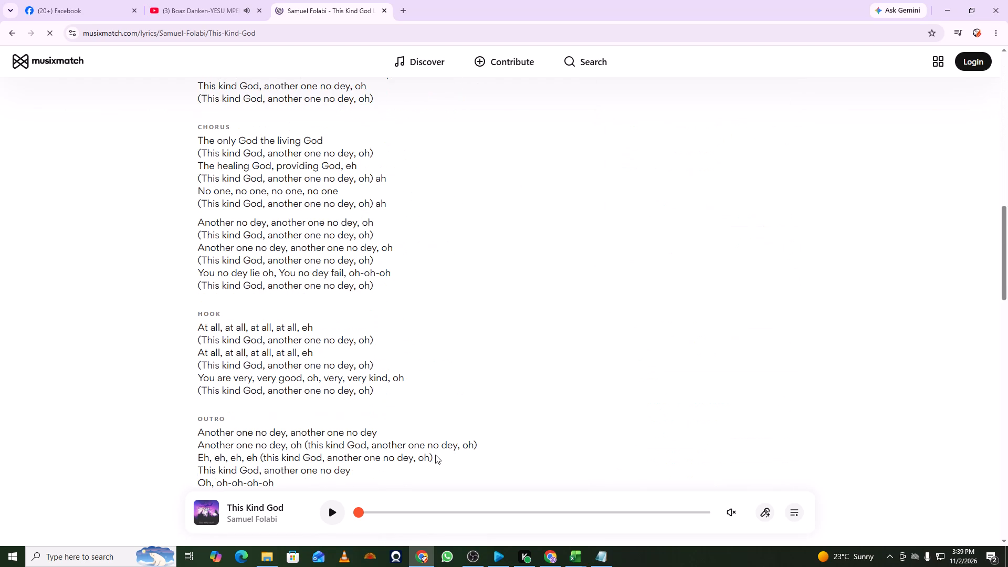
{"action": "left_click_drag", "start_coordinate": [435, 455], "coordinate": [417, 408]}
{"action": "key", "text": "Down"}
{"action": "key", "text": "Down"}
{"action": "key", "text": "Down"}
{"action": "key", "text": "Down"}
{"action": "key", "text": "Down"}
{"action": "key", "text": "Down"}
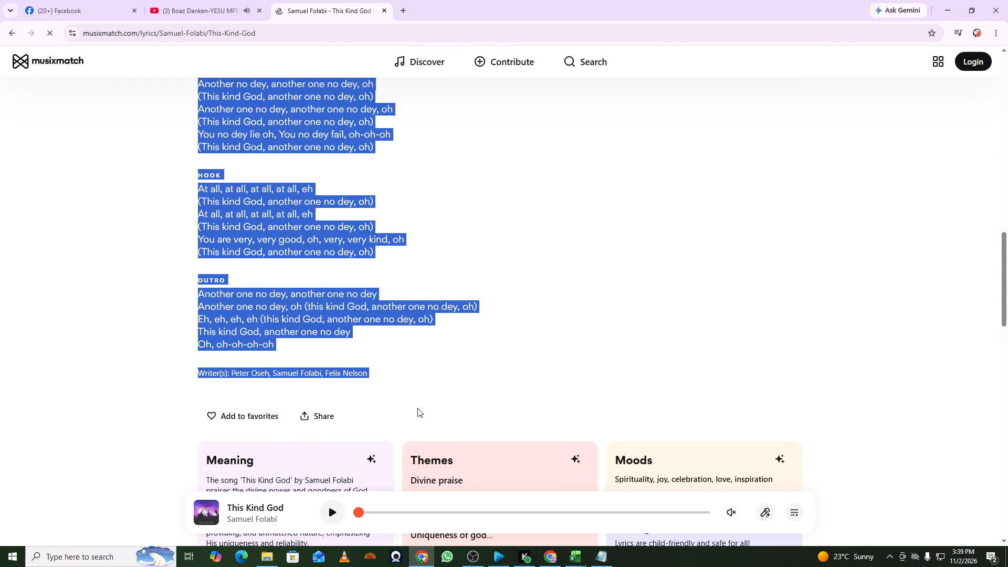
{"action": "left_click_drag", "start_coordinate": [417, 408], "coordinate": [405, 342]}
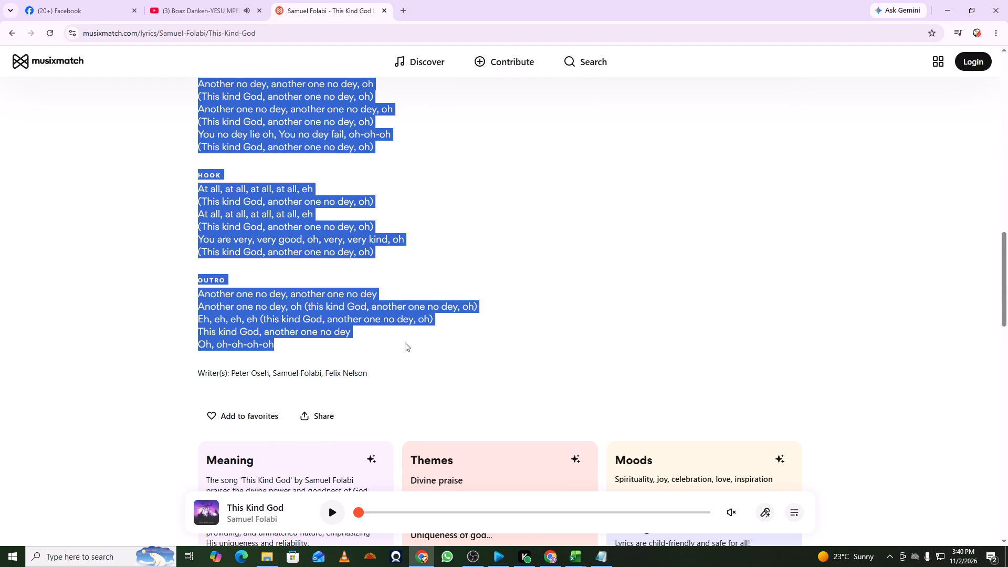
{"action": "key", "text": "ctrl+c"}
Switch to Notepad and replace the selected "I got joy, joy, joy" text with the copied This Kind God lyrics.
{"action": "left_click", "coordinate": [595, 561]}
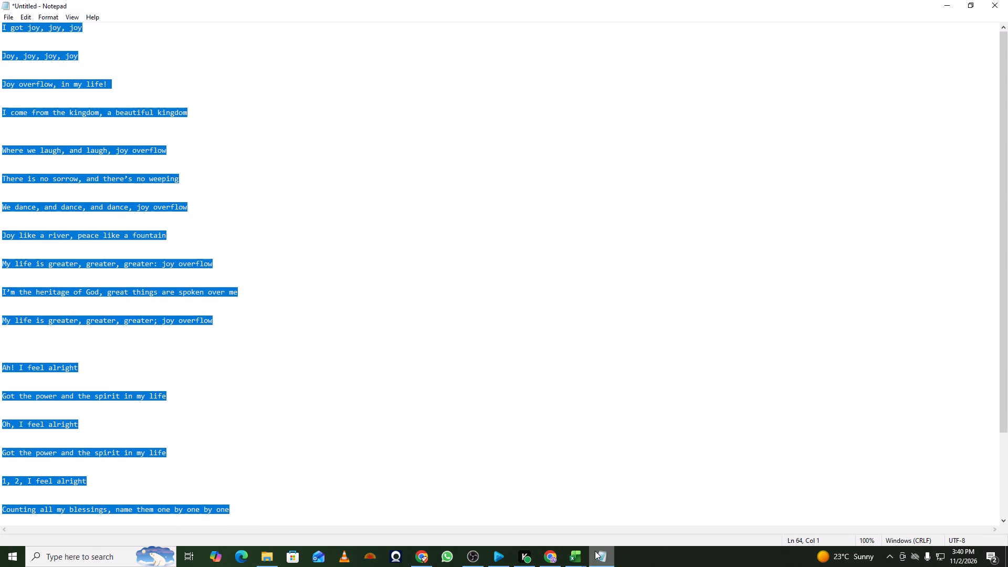
{"action": "key", "text": "ctrl+v"}
Insert two or three blank lines before the first pre-chorus heading and each of its lyric lines, below "Ah-ah, whoo".
{"action": "scroll", "coordinate": [240, 223], "scroll_direction": "up", "scroll_amount": 5}
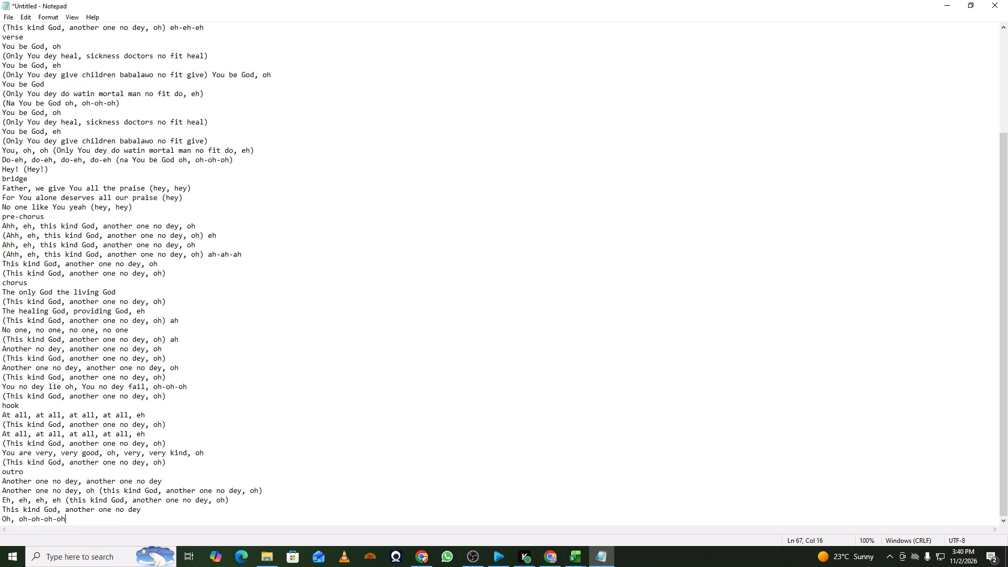
{"action": "scroll", "coordinate": [241, 223], "scroll_direction": "up", "scroll_amount": 3}
{"action": "scroll", "coordinate": [183, 143], "scroll_direction": "up", "scroll_amount": 7}
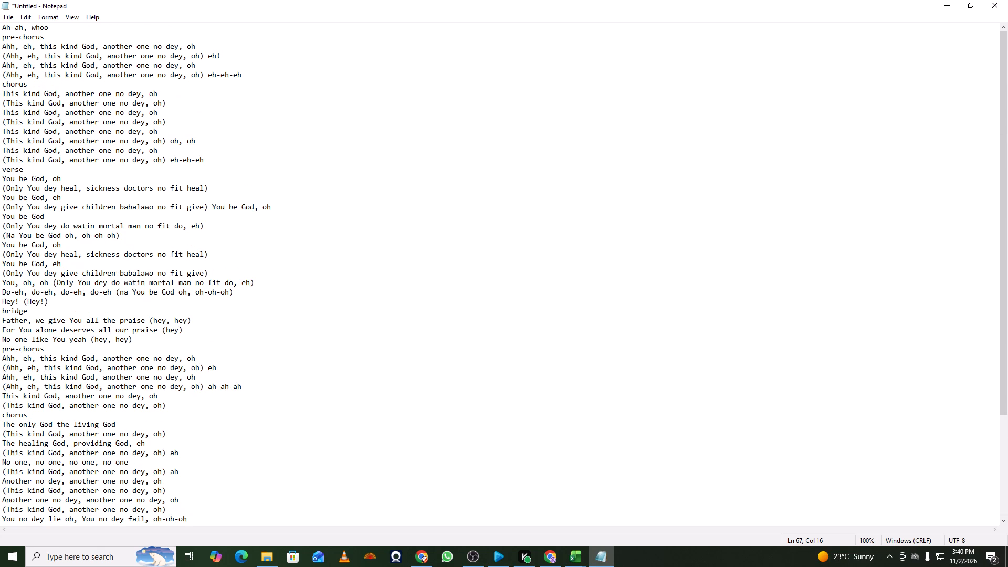
{"action": "left_click", "coordinate": [3, 27]}
{"action": "key", "text": "Down"}
{"action": "key", "text": "Return"}
{"action": "key", "text": "Return"}
{"action": "key", "text": "Return"}
{"action": "key", "text": "Down"}
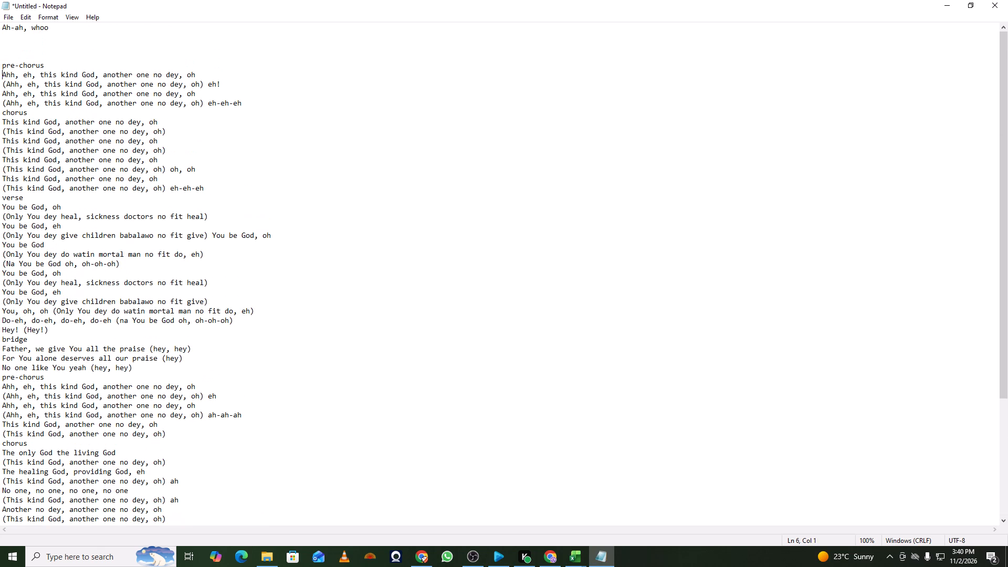
{"action": "key", "text": "Return"}
{"action": "key", "text": "Return"}
{"action": "key", "text": "Down"}
{"action": "key", "text": "Return"}
{"action": "key", "text": "Return"}
{"action": "key", "text": "Down"}
{"action": "key", "text": "Return"}
{"action": "key", "text": "Return"}
{"action": "key", "text": "Down"}
{"action": "key", "text": "Return"}
{"action": "key", "text": "Return"}
{"action": "key", "text": "Return"}
Insert one or two blank lines before the first chorus heading and each of its "This kind God, another one no dey, oh" lines.
{"action": "key", "text": "Down"}
{"action": "key", "text": "Return"}
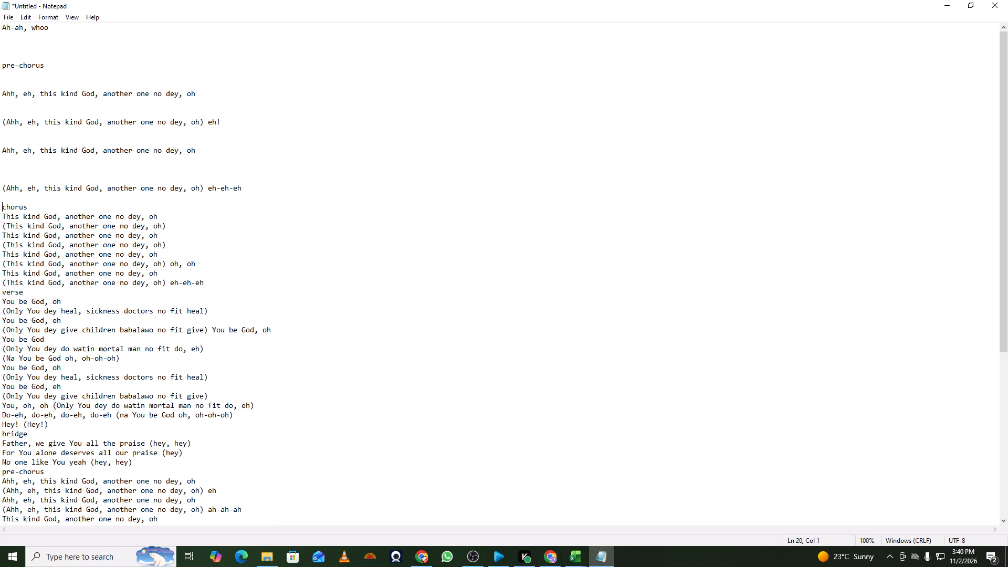
{"action": "key", "text": "Return"}
{"action": "key", "text": "Down"}
{"action": "key", "text": "Return"}
{"action": "key", "text": "Return"}
{"action": "key", "text": "Down"}
{"action": "key", "text": "Return"}
{"action": "key", "text": "Return"}
{"action": "key", "text": "Down"}
{"action": "key", "text": "Return"}
{"action": "key", "text": "Return"}
{"action": "key", "text": "Down"}
{"action": "key", "text": "Return"}
{"action": "key", "text": "Down"}
{"action": "key", "text": "Return"}
{"action": "key", "text": "Return"}
{"action": "key", "text": "Down"}
{"action": "key", "text": "Return"}
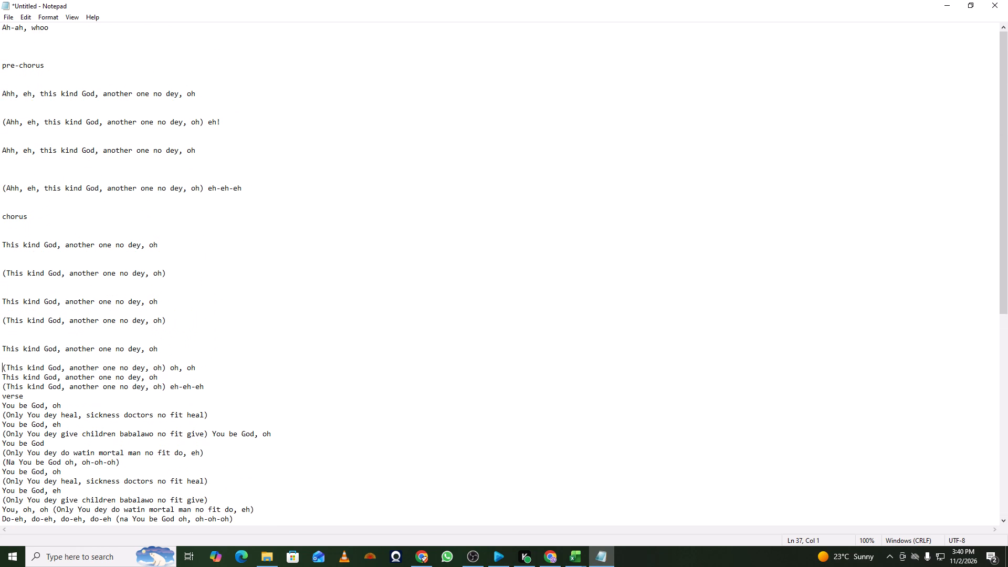
{"action": "key", "text": "Return"}
{"action": "key", "text": "Down"}
{"action": "key", "text": "Return"}
{"action": "key", "text": "Down"}
{"action": "key", "text": "Return"}
Insert one or two blank lines before the verse heading and each line down to "(Na You be God oh, oh-oh-oh)".
{"action": "key", "text": "Down"}
{"action": "key", "text": "Return"}
{"action": "key", "text": "Down"}
{"action": "key", "text": "Return"}
{"action": "key", "text": "Return"}
{"action": "key", "text": "Down"}
{"action": "key", "text": "Return"}
{"action": "key", "text": "Down"}
{"action": "key", "text": "Return"}
{"action": "key", "text": "Down"}
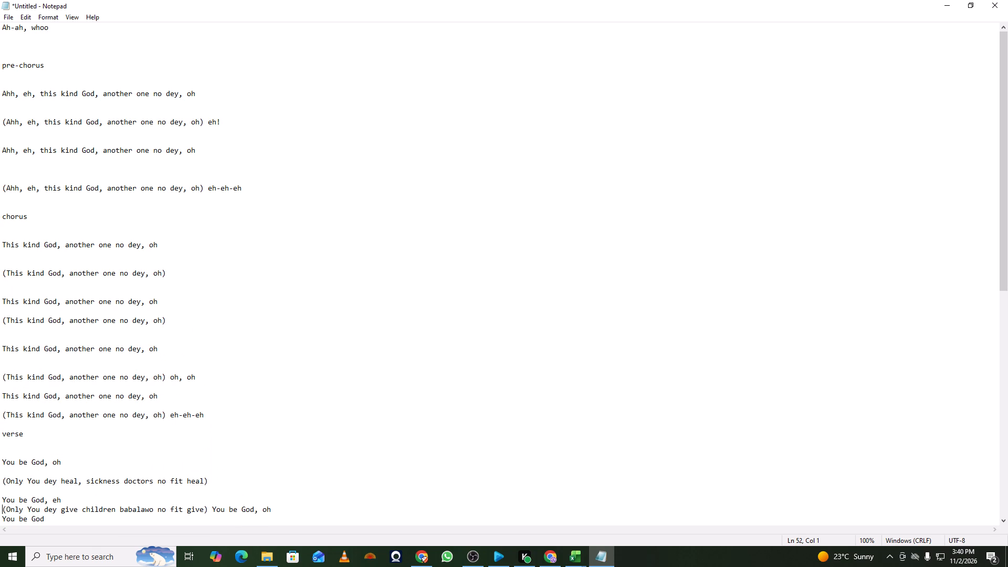
{"action": "key", "text": "Up"}
{"action": "key", "text": "Return"}
{"action": "key", "text": "Down"}
{"action": "key", "text": "Return"}
{"action": "key", "text": "Return"}
{"action": "key", "text": "Down"}
{"action": "key", "text": "Return"}
{"action": "key", "text": "Down"}
{"action": "key", "text": "Return"}
{"action": "key", "text": "Return"}
{"action": "key", "text": "Down"}
{"action": "key", "text": "Return"}
Space out the verse's second half with blank lines, from the repeated "You be God, oh" down to "Hey! (Hey!)".
{"action": "key", "text": "Down"}
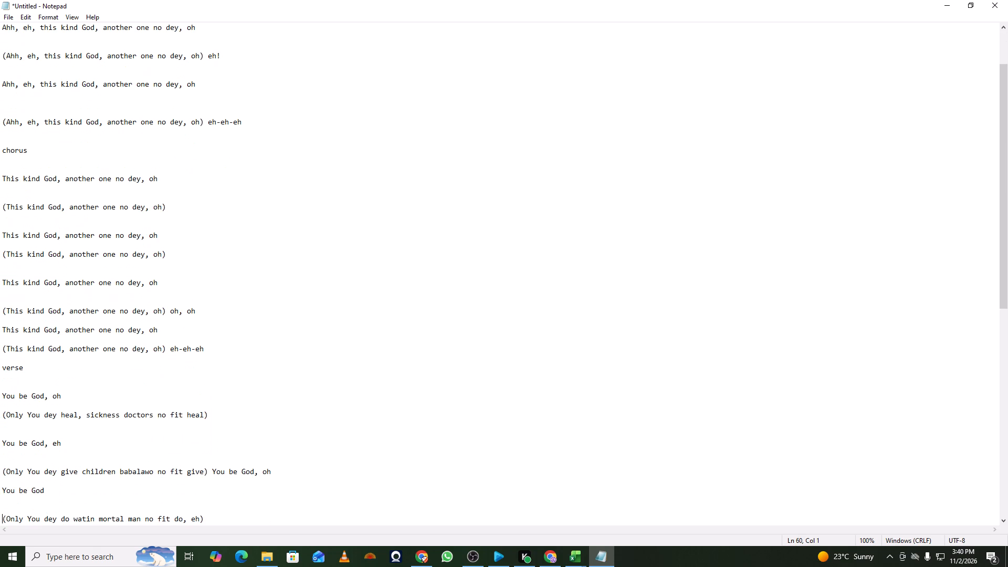
{"action": "key", "text": "Return"}
{"action": "key", "text": "Down"}
{"action": "key", "text": "Return"}
{"action": "key", "text": "Down"}
{"action": "key", "text": "Down"}
{"action": "key", "text": "Return"}
{"action": "key", "text": "Return"}
{"action": "key", "text": "Down"}
{"action": "key", "text": "Down"}
{"action": "key", "text": "Return"}
{"action": "key", "text": "Down"}
{"action": "key", "text": "Return"}
Insert one blank line before the bridge heading and each of its three lyric lines, down to "No one like You yeah (hey, hey)".
{"action": "key", "text": "Down"}
{"action": "key", "text": "Return"}
{"action": "key", "text": "Down"}
{"action": "key", "text": "Return"}
{"action": "key", "text": "Down"}
{"action": "key", "text": "Return"}
{"action": "key", "text": "Down"}
{"action": "key", "text": "Return"}
Space out the second pre-chorus with blank lines, from its heading down to "(This kind God, another one no dey, oh)".
{"action": "key", "text": "Down"}
{"action": "key", "text": "Return"}
{"action": "key", "text": "Down"}
{"action": "key", "text": "Return"}
{"action": "key", "text": "Down"}
{"action": "key", "text": "Return"}
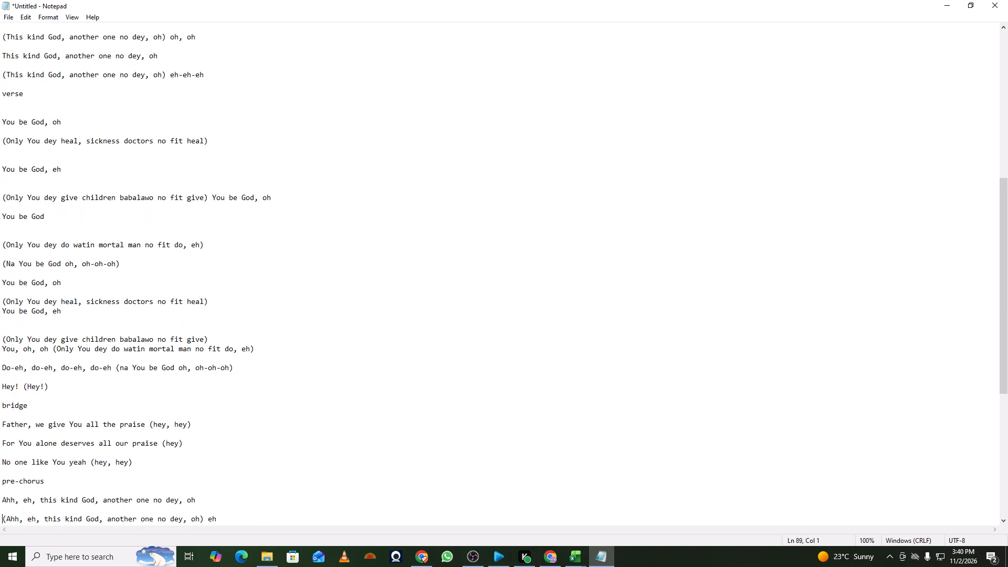
{"action": "key", "text": "Down"}
{"action": "key", "text": "Down"}
{"action": "key", "text": "Return"}
{"action": "key", "text": "Down"}
{"action": "key", "text": "Return"}
{"action": "key", "text": "Down"}
{"action": "key", "text": "Return"}
{"action": "key", "text": "Return"}
Space out the second chorus with blank lines from "The only God the living God" to the response after "No one, no one".
{"action": "key", "text": "Down"}
{"action": "key", "text": "Down"}
{"action": "key", "text": "Return"}
{"action": "key", "text": "Return"}
{"action": "key", "text": "Down"}
{"action": "key", "text": "Down"}
{"action": "key", "text": "Return"}
{"action": "key", "text": "Down"}
{"action": "key", "text": "Return"}
{"action": "key", "text": "Down"}
{"action": "key", "text": "Down"}
{"action": "key", "text": "Return"}
Insert one or two blank lines before the chorus lines from "Another no dey, another one no dey, oh" to "You no dey lie oh".
{"action": "key", "text": "Down"}
{"action": "key", "text": "Return"}
{"action": "key", "text": "Down"}
{"action": "key", "text": "Return"}
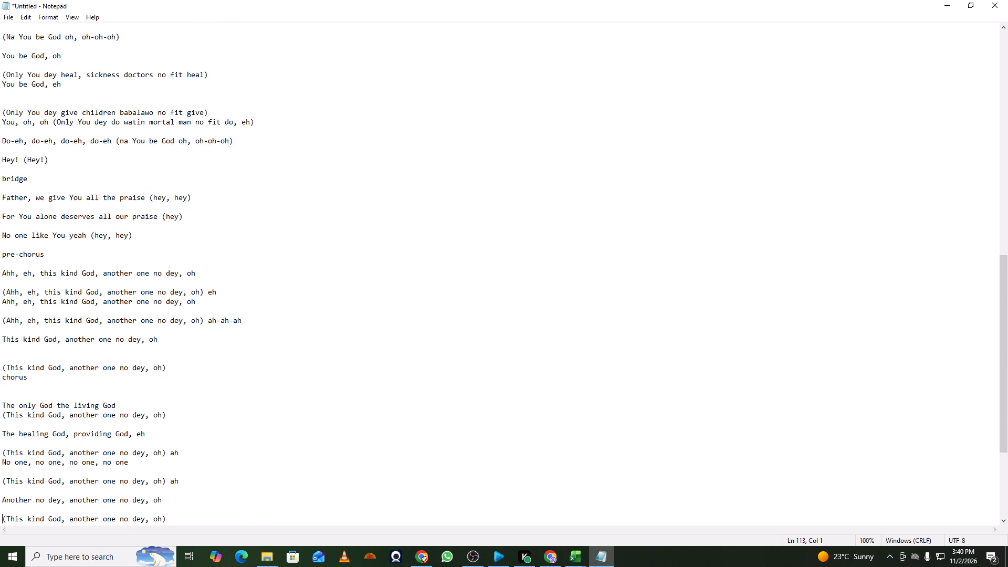
{"action": "key", "text": "Down"}
{"action": "key", "text": "Return"}
{"action": "key", "text": "Down"}
{"action": "key", "text": "Return"}
{"action": "key", "text": "Return"}
{"action": "key", "text": "Down"}
{"action": "key", "text": "Return"}
Space out the hook with blank lines, from its heading down to the response after "You are very, very good, oh".
{"action": "key", "text": "Down"}
{"action": "key", "text": "Down"}
{"action": "key", "text": "Return"}
{"action": "key", "text": "Return"}
{"action": "key", "text": "Down"}
{"action": "key", "text": "Down"}
{"action": "key", "text": "Return"}
{"action": "key", "text": "Down"}
{"action": "key", "text": "Return"}
{"action": "key", "text": "Down"}
{"action": "key", "text": "Down"}
{"action": "key", "text": "Return"}
{"action": "key", "text": "Down"}
{"action": "key", "text": "Return"}
Insert two blank lines before the outro heading and one before "Another one no dey, oh" and "This kind God, another one no dey".
{"action": "key", "text": "Down"}
{"action": "key", "text": "Return"}
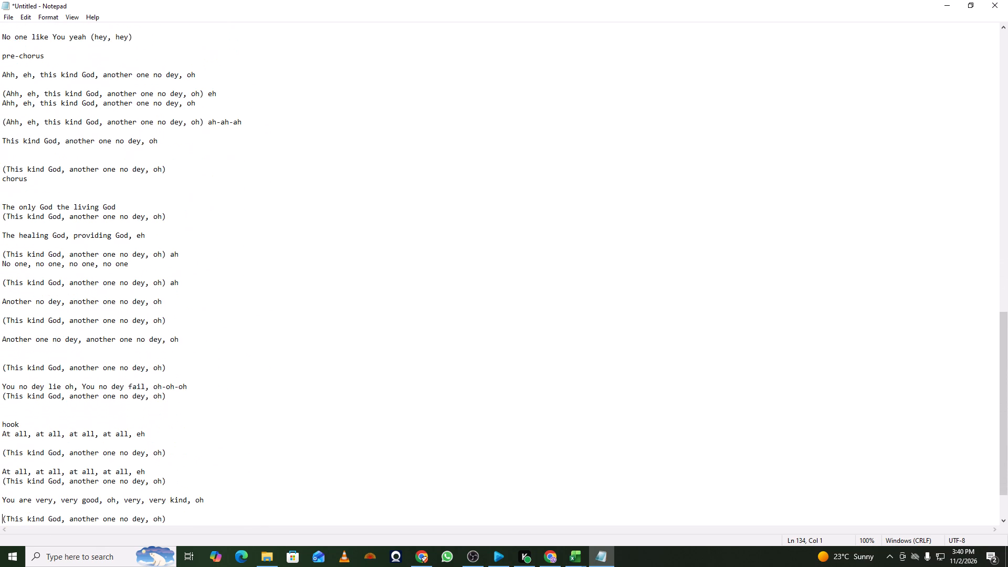
{"action": "key", "text": "Return"}
{"action": "key", "text": "Down"}
{"action": "key", "text": "Down"}
{"action": "key", "text": "Return"}
{"action": "key", "text": "Down"}
{"action": "key", "text": "Down"}
{"action": "key", "text": "Return"}
Set the gap before the closing line "Oh, oh-oh-oh-oh" to three blank lines.
{"action": "key", "text": "Down"}
{"action": "key", "text": "Return"}
{"action": "key", "text": "Down"}
{"action": "key", "text": "Return"}
{"action": "key", "text": "Return"}
{"action": "key", "text": "Down"}
{"action": "key", "text": "Down"}
{"action": "key", "text": "Return"}
{"action": "key", "text": "Down"}
{"action": "key", "text": "Return"}
{"action": "key", "text": "Down"}
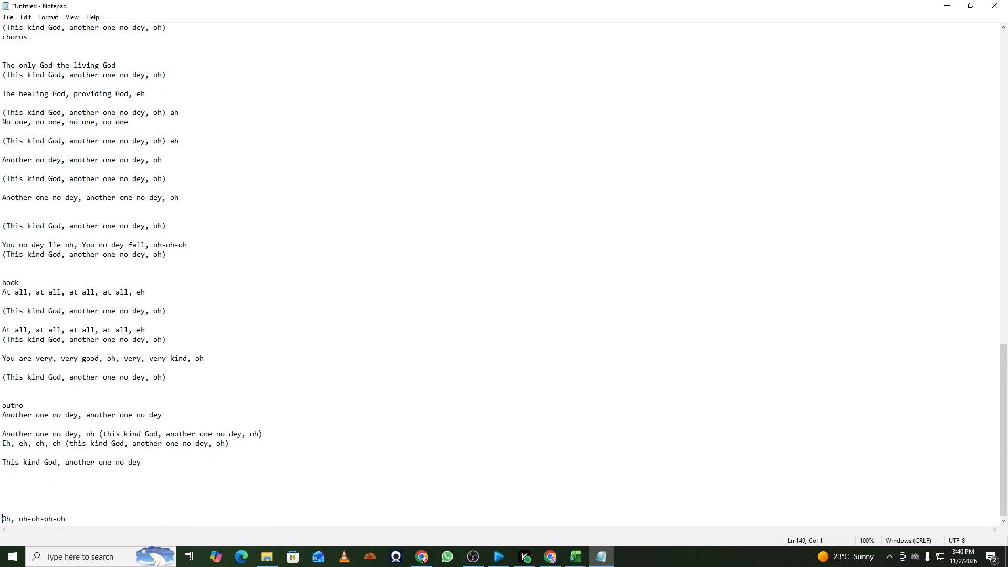
{"action": "key", "text": "BackSpace"}
{"action": "key", "text": "BackSpace"}
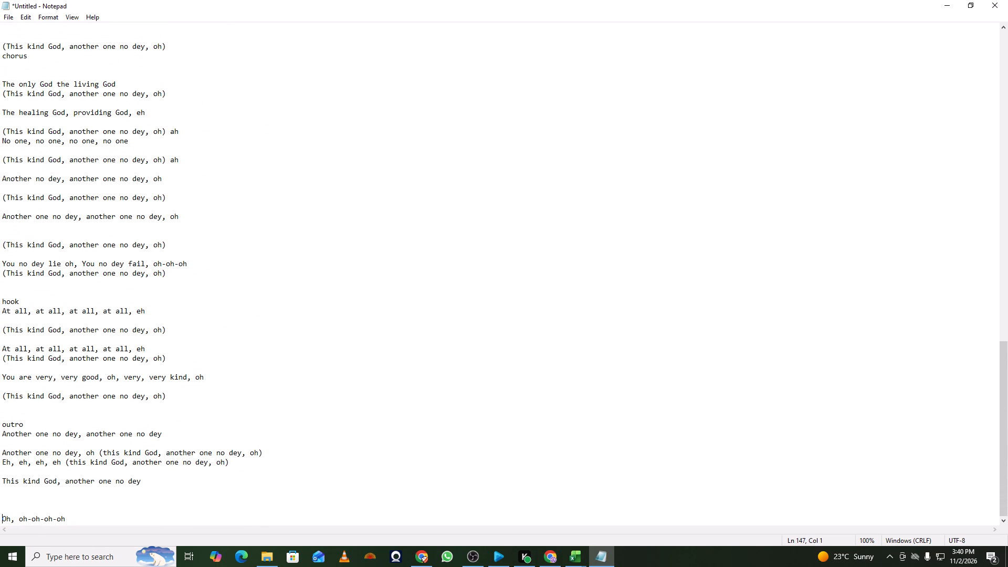
Insert two blank lines before the outro line "Eh, eh, eh, eh (this kind God, another one no dey, oh)".
{"action": "left_click", "coordinate": [266, 449]}
{"action": "key", "text": "Return"}
{"action": "key", "text": "Return"}
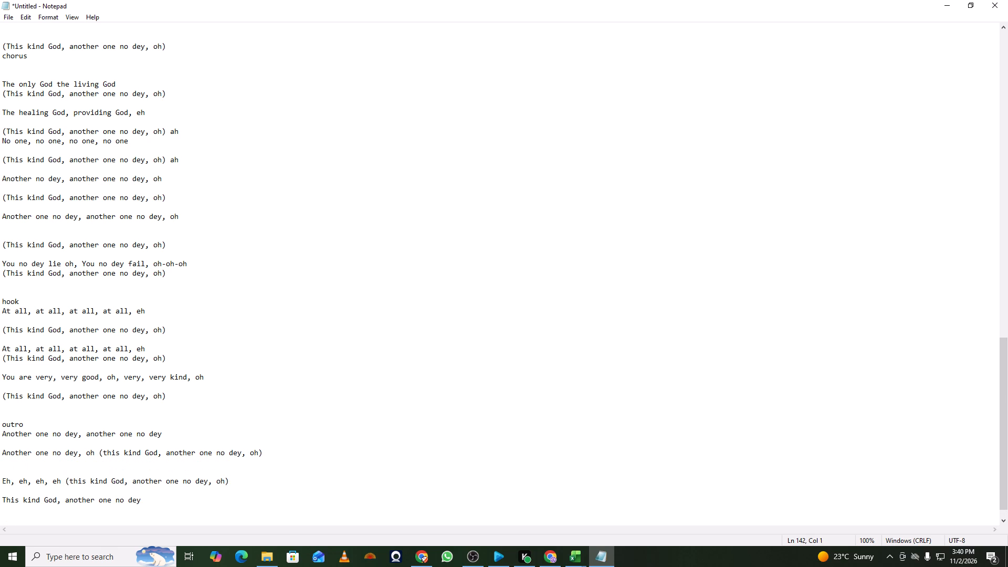
Move the outro's two "(this kind God, another one no dey, oh)" responses onto their own lines directly below their lead lines.
{"action": "left_click", "coordinate": [99, 454]}
{"action": "key", "text": "BackSpace"}
{"action": "key", "text": "Return"}
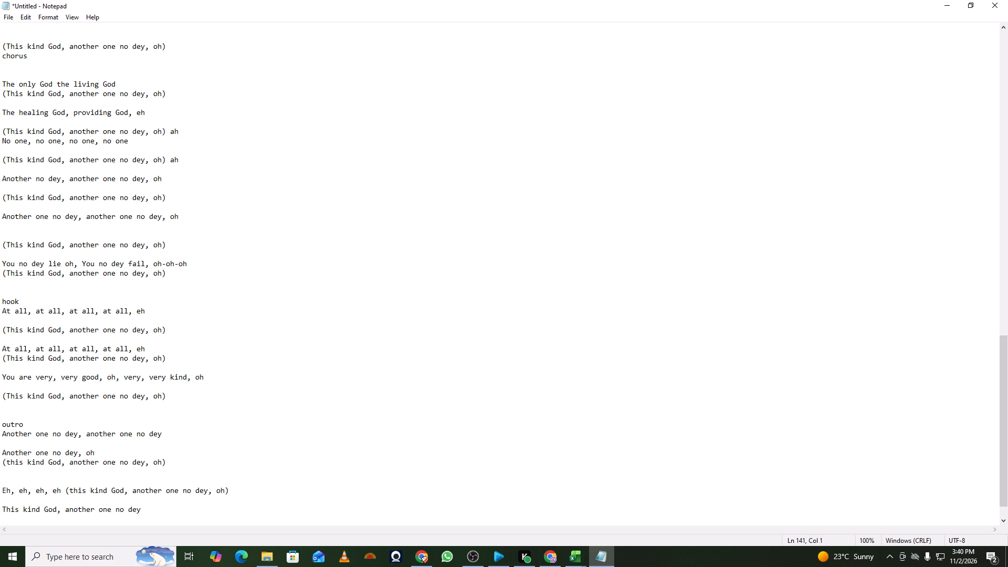
{"action": "left_click", "coordinate": [65, 491]}
{"action": "key", "text": "BackSpace"}
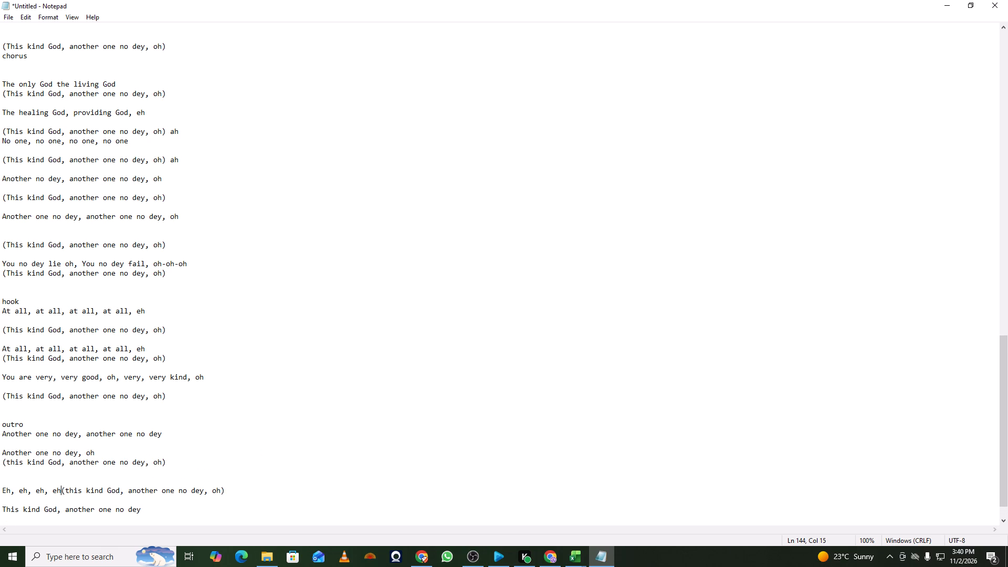
{"action": "key", "text": "Return"}
Remove the blank lines before the responses to "You are very, very good, oh" and the hook's first "At all, at all" line.
{"action": "left_click", "coordinate": [0, 396]}
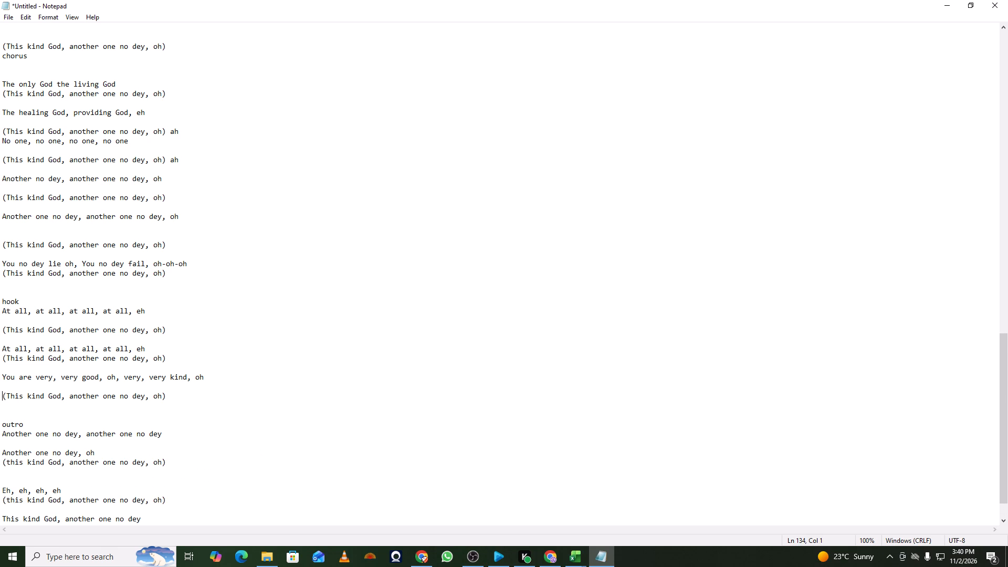
{"action": "key", "text": "BackSpace"}
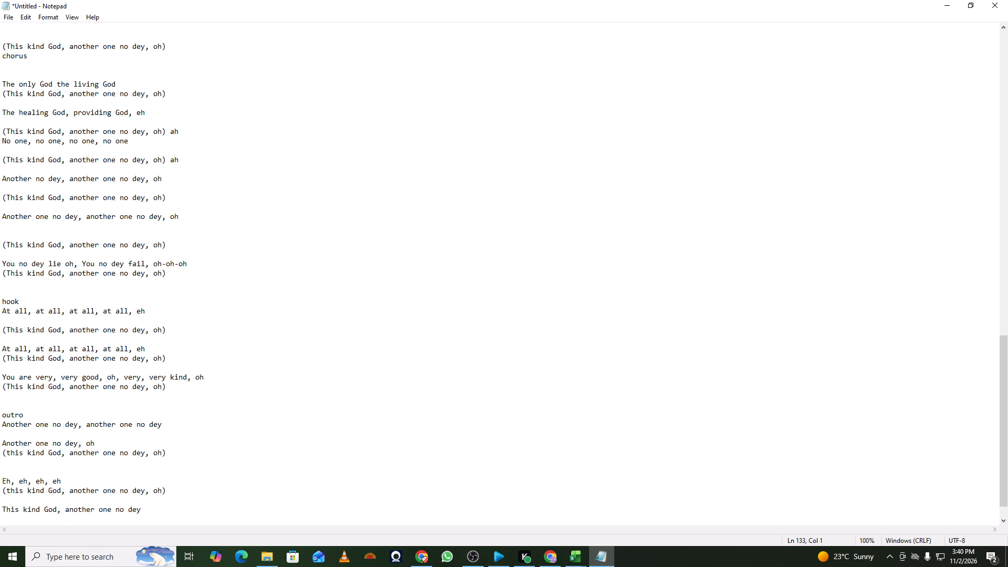
{"action": "left_click", "coordinate": [1, 327]}
{"action": "key", "text": "BackSpace"}
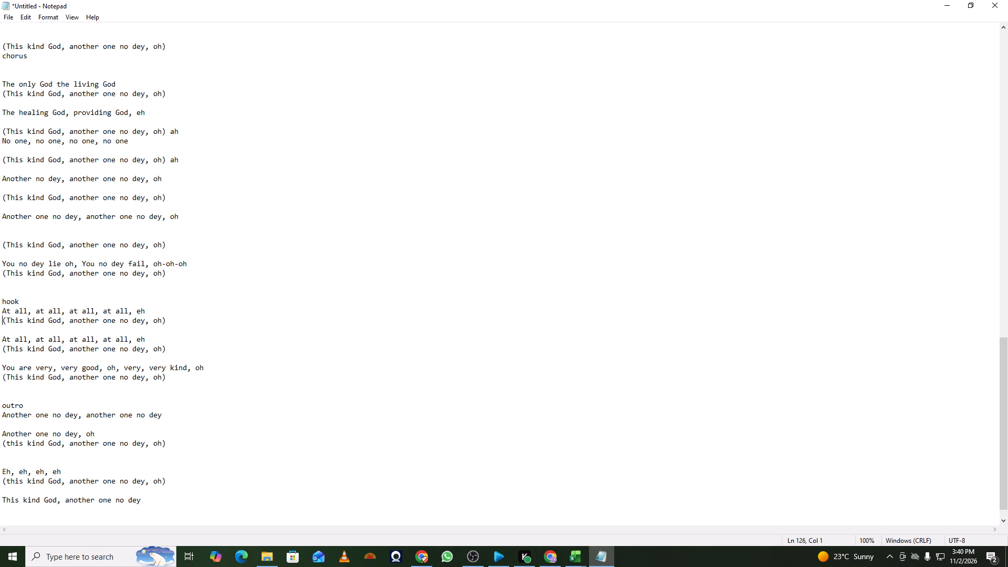
Delete the "hook" heading text.
{"action": "left_click_drag", "start_coordinate": [26, 302], "coordinate": [0, 302]}
{"action": "key", "text": "BackSpace"}
Place the response directly under "Another one no dey, another one no dey, oh" and leave two blank lines before "You no dey lie oh".
{"action": "left_click", "coordinate": [0, 244]}
{"action": "key", "text": "BackSpace"}
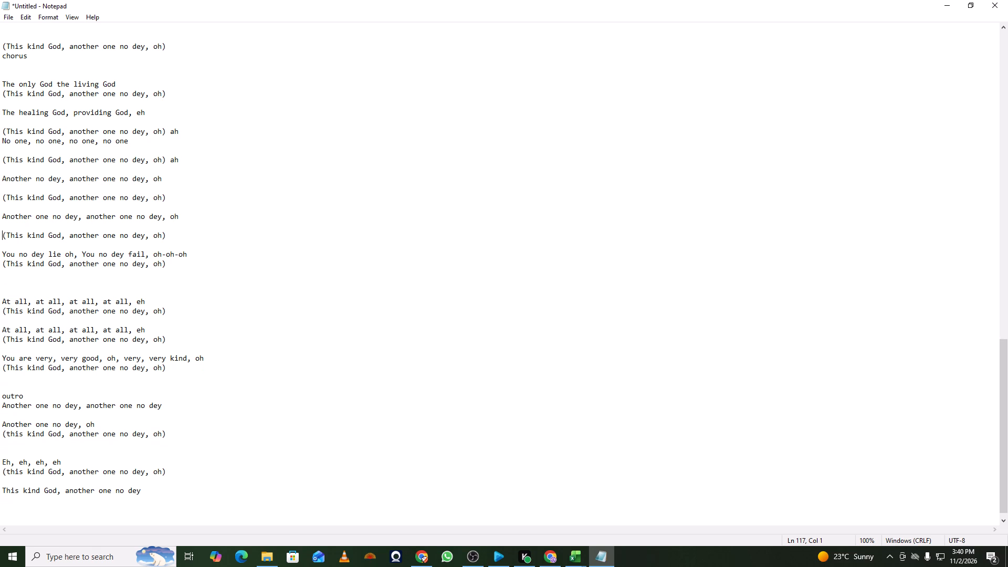
{"action": "key", "text": "BackSpace"}
{"action": "left_click", "coordinate": [97, 237]}
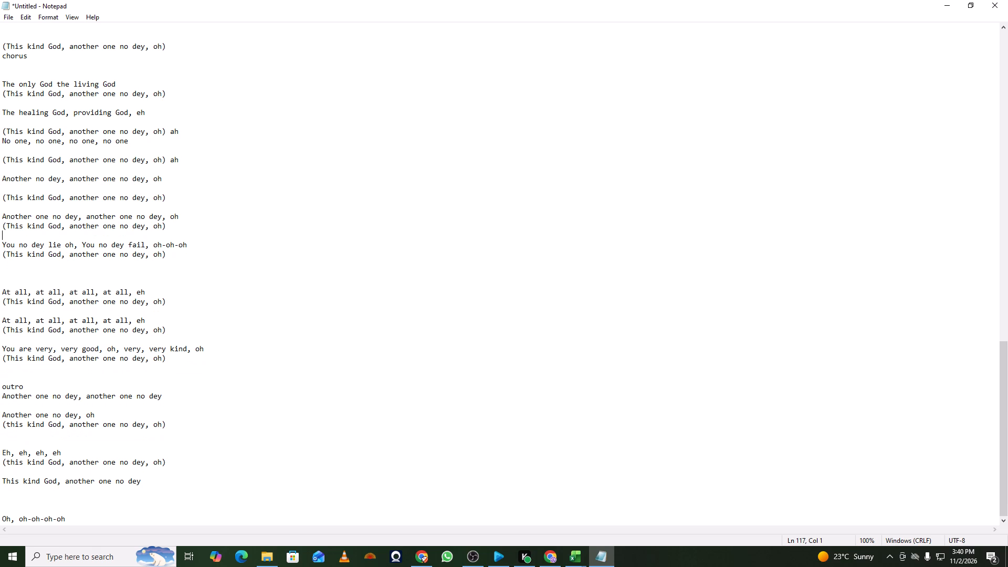
{"action": "key", "text": "Return"}
Remove the blank lines separating "Another no dey, another one no dey, oh" and "No one, no one" from their responses.
{"action": "left_click", "coordinate": [2, 195]}
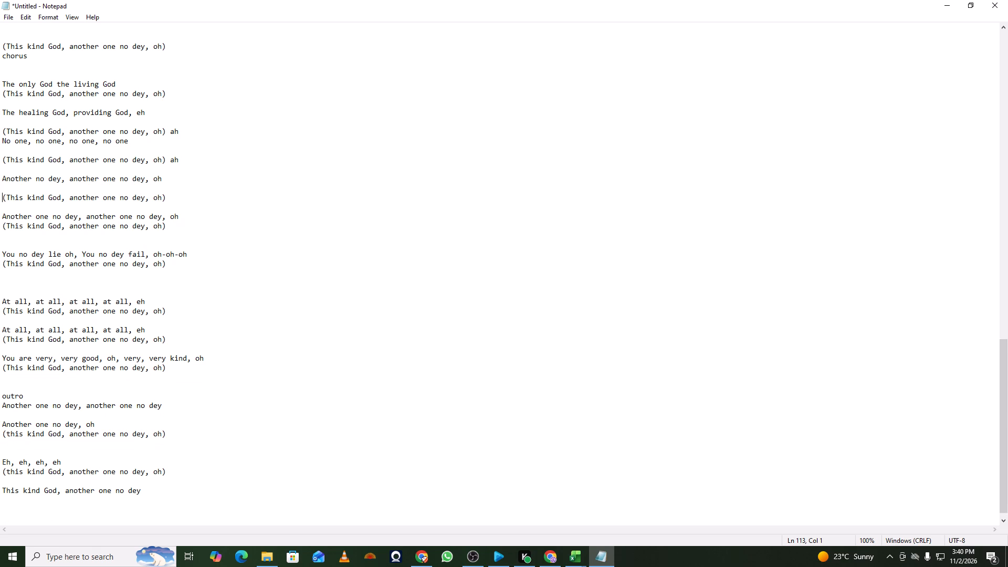
{"action": "key", "text": "BackSpace"}
{"action": "left_click", "coordinate": [2, 158]}
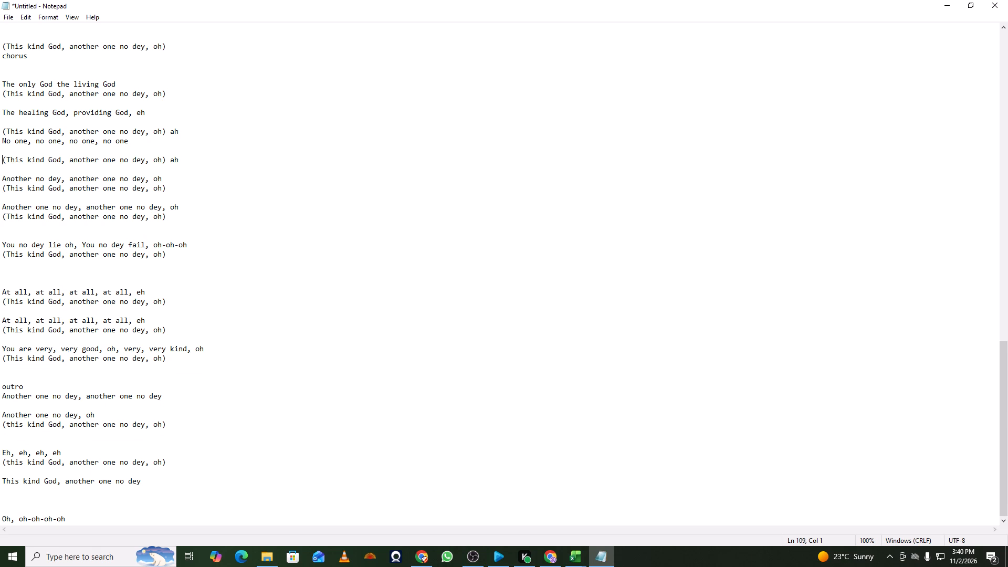
{"action": "key", "text": "BackSpace"}
Insert two blank lines before "No one, no one" and place the response directly under "The healing God, providing God, eh".
{"action": "left_click", "coordinate": [187, 140]}
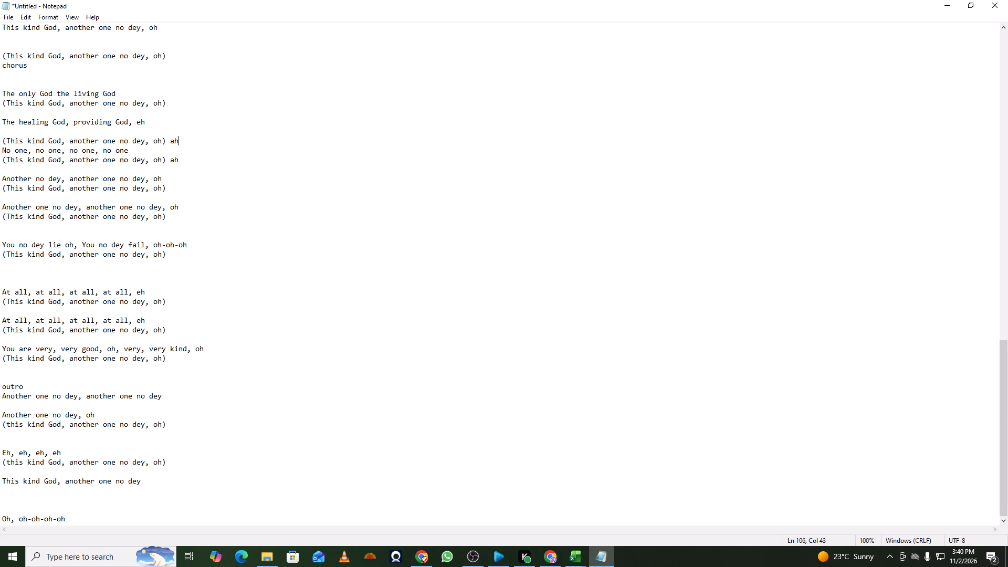
{"action": "key", "text": "Return"}
{"action": "key", "text": "Return"}
{"action": "left_click", "coordinate": [4, 140]}
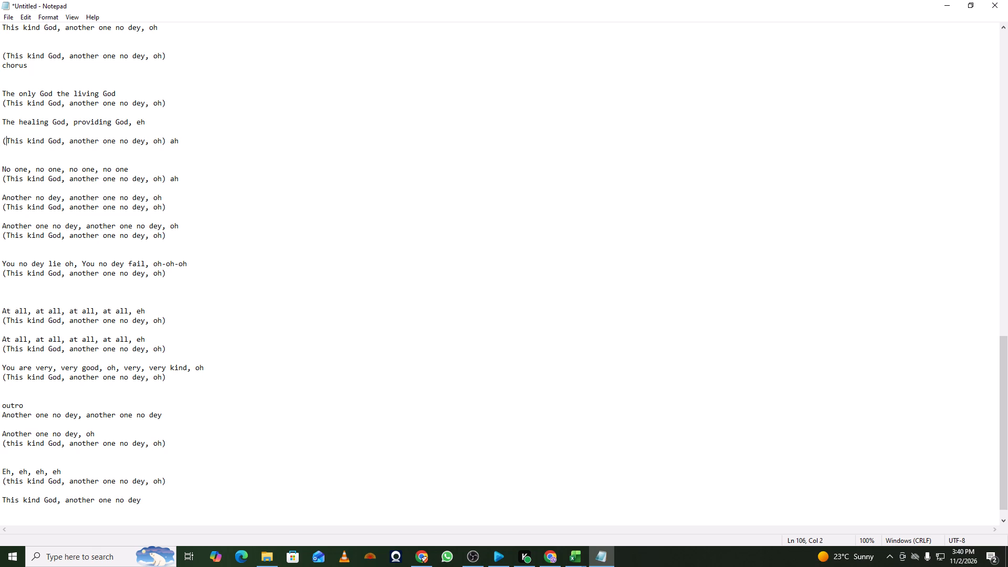
{"action": "left_click", "coordinate": [3, 140]}
{"action": "key", "text": "BackSpace"}
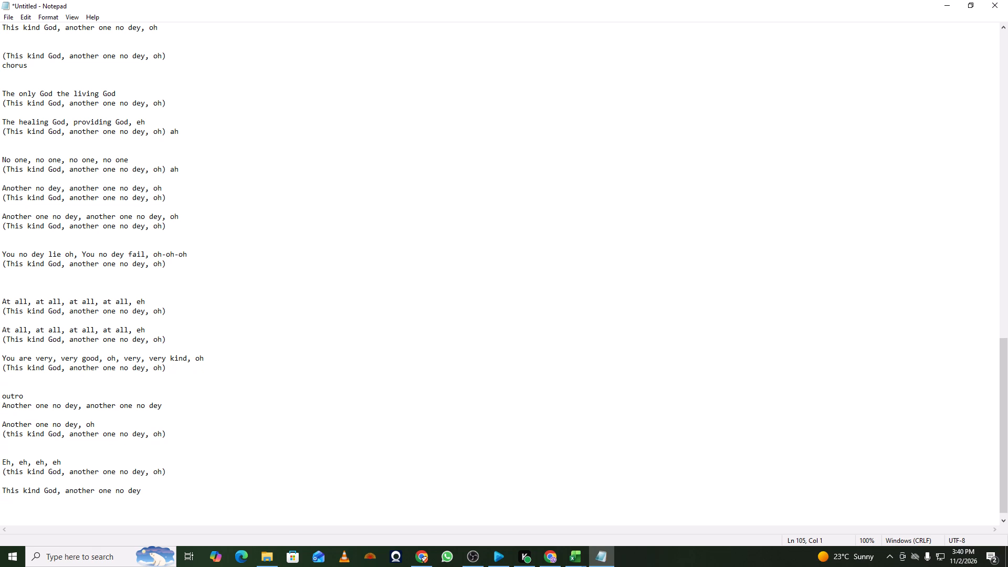
In the first chorus, remove the blank lines between the first three "This kind God" lines and their bracketed responses.
{"action": "scroll", "coordinate": [14, 94], "scroll_direction": "up", "scroll_amount": 8}
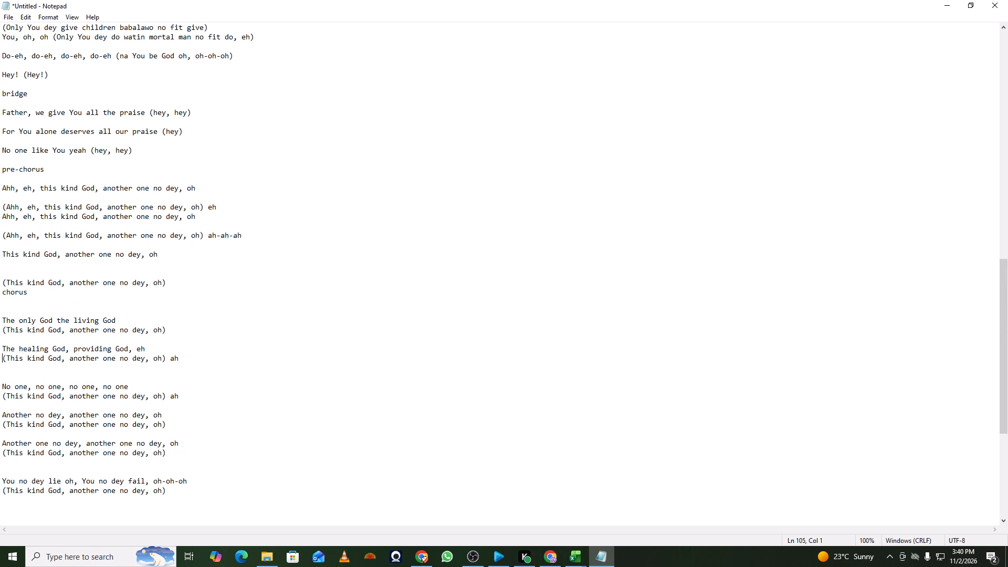
{"action": "scroll", "coordinate": [19, 106], "scroll_direction": "up", "scroll_amount": 19}
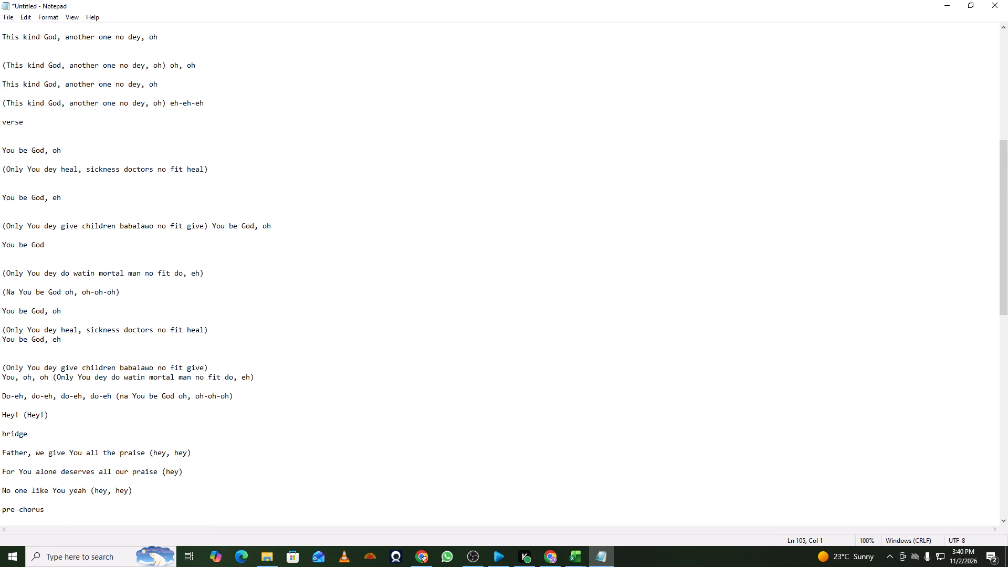
{"action": "scroll", "coordinate": [13, 119], "scroll_direction": "up", "scroll_amount": 2}
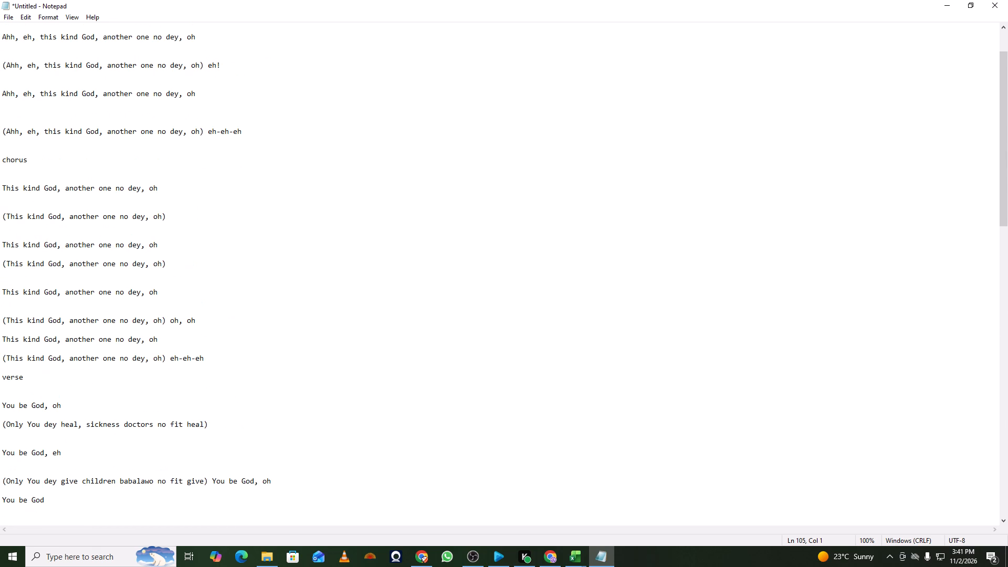
{"action": "left_click", "coordinate": [0, 218]}
{"action": "key", "text": "BackSpace"}
{"action": "key", "text": "BackSpace"}
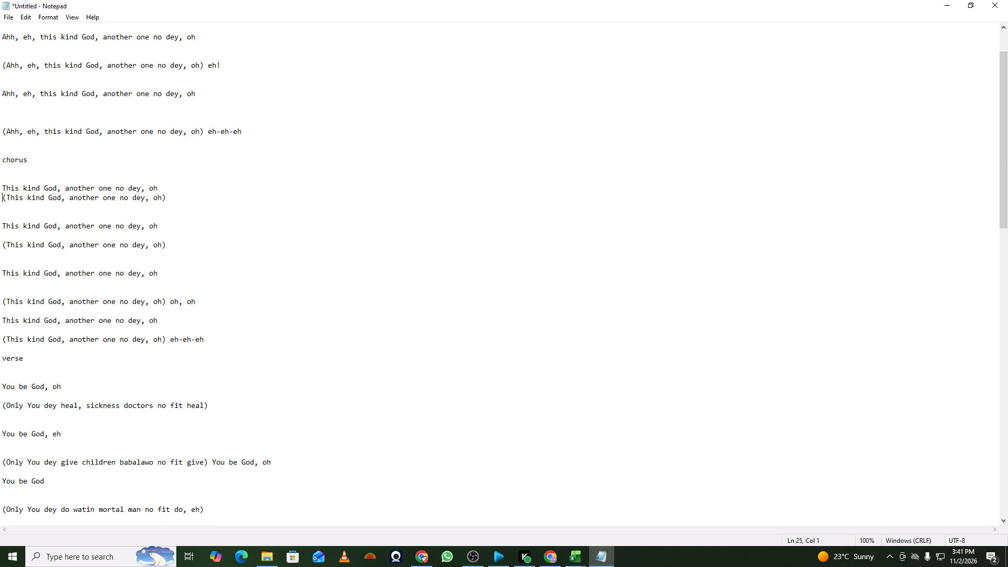
{"action": "left_click", "coordinate": [2, 240]}
{"action": "key", "text": "BackSpace"}
{"action": "left_click", "coordinate": [3, 288]}
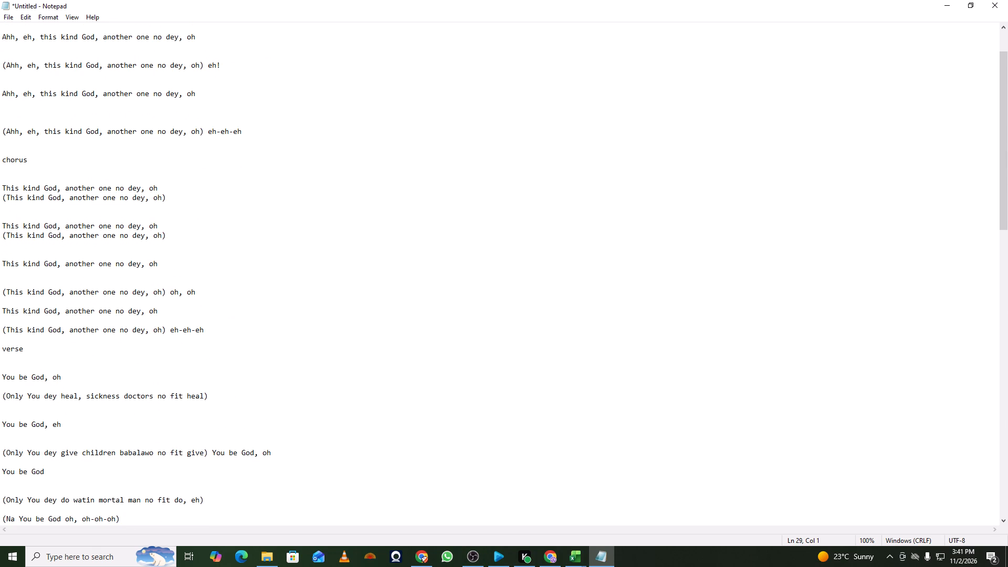
{"action": "key", "text": "BackSpace"}
{"action": "key", "text": "BackSpace"}
Set the first chorus's fourth "This kind God" line apart with two blank lines and place its "eh-eh-eh" response directly below it.
{"action": "left_click", "coordinate": [2, 289]}
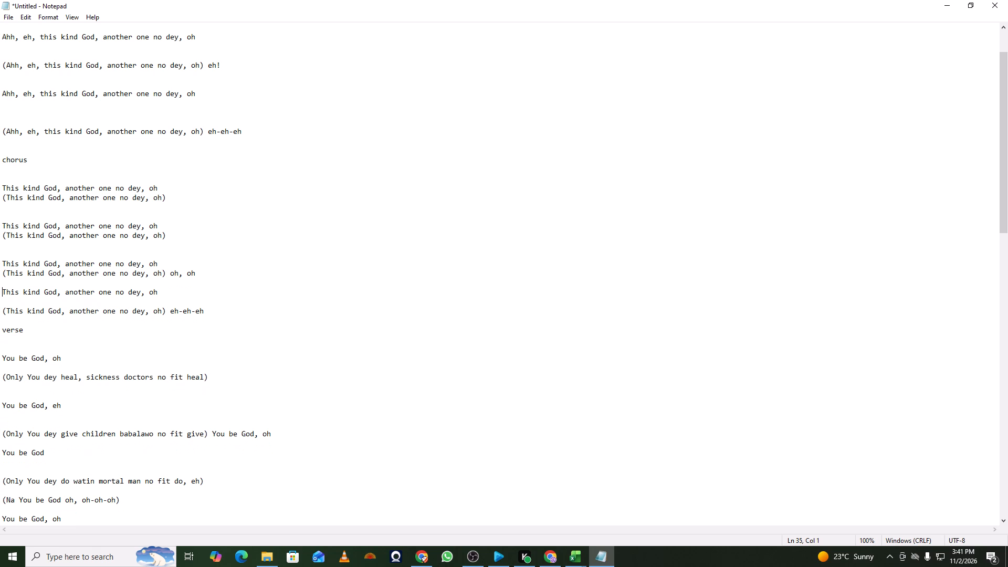
{"action": "key", "text": "Return"}
{"action": "left_click", "coordinate": [1, 320]}
{"action": "key", "text": "BackSpace"}
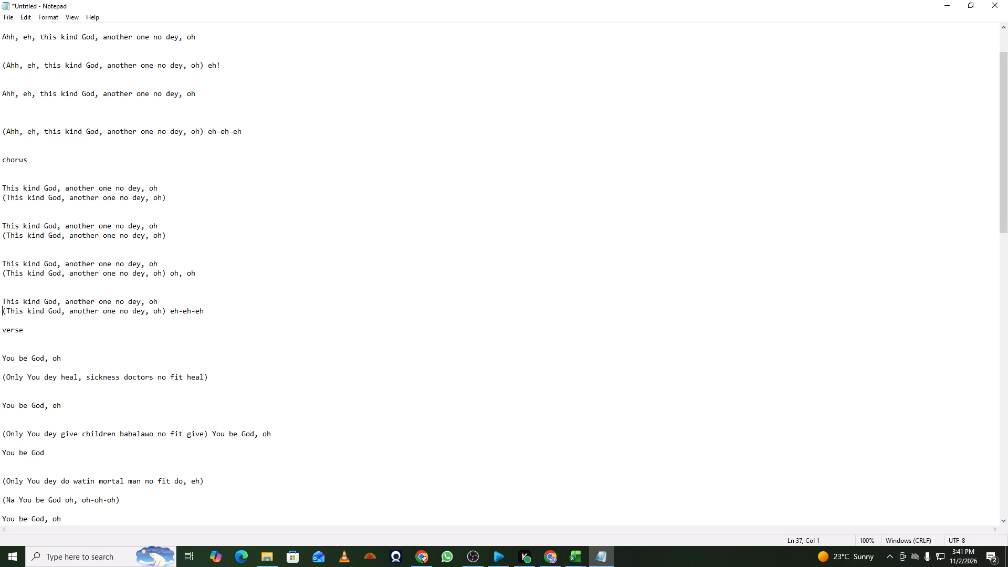
In the first pre-chorus, remove the blank lines between the first "Ahh, eh" line and its "eh!" response.
{"action": "scroll", "coordinate": [44, 241], "scroll_direction": "up", "scroll_amount": 4}
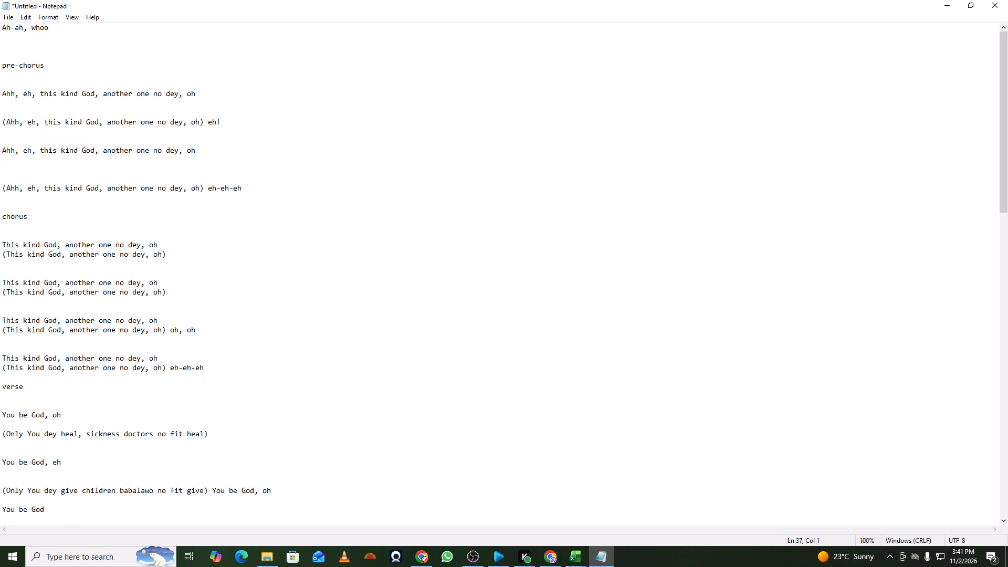
{"action": "left_click", "coordinate": [3, 120]}
{"action": "key", "text": "BackSpace"}
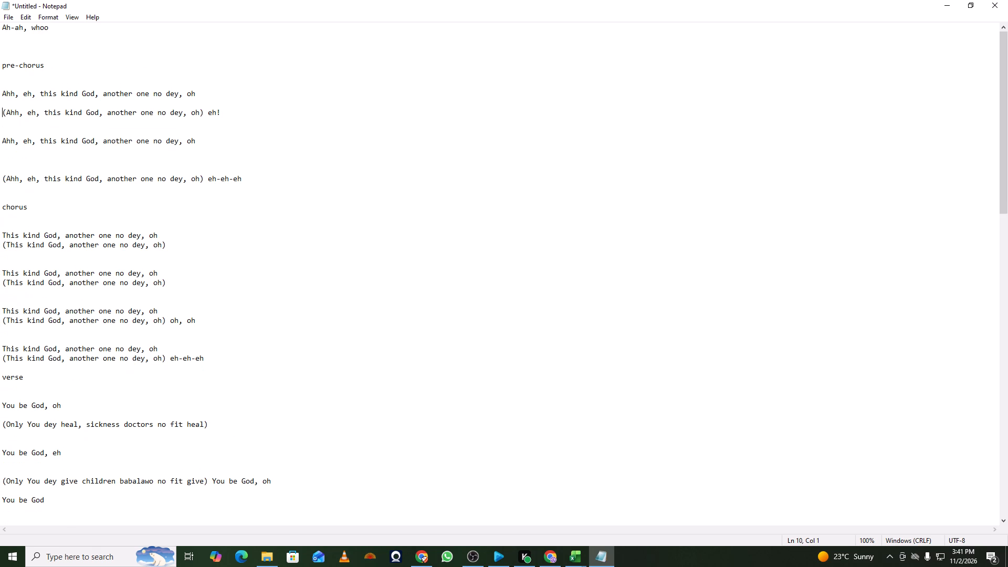
{"action": "key", "text": "BackSpace"}
{"action": "left_click", "coordinate": [8, 154]}
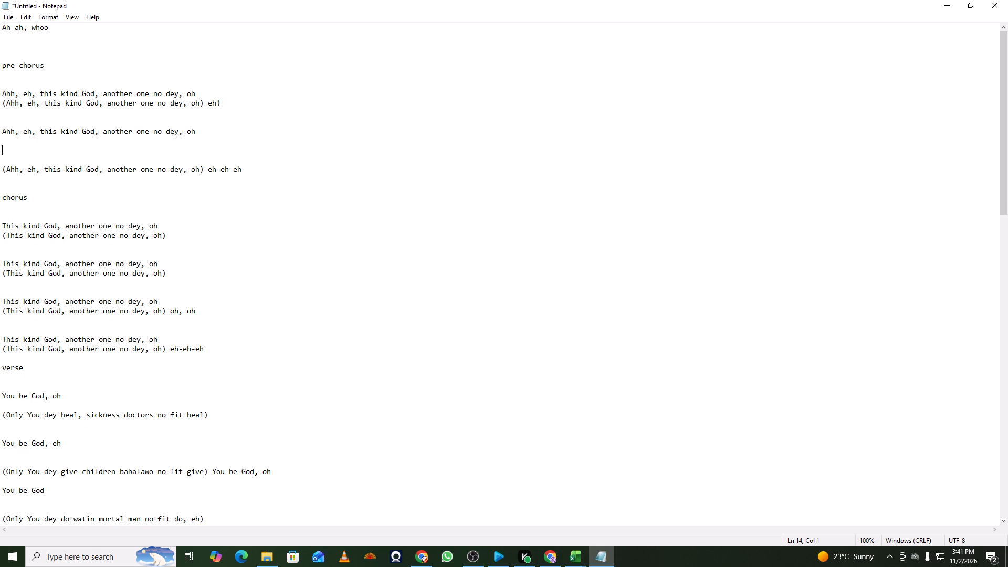
In the second pre-chorus, add a blank line before the "eh" response, the "ah-ah-ah" response and "This kind God, another one no dey, oh".
{"action": "scroll", "coordinate": [77, 161], "scroll_direction": "up", "scroll_amount": 6}
{"action": "scroll", "coordinate": [90, 155], "scroll_direction": "down", "scroll_amount": 1}
{"action": "scroll", "coordinate": [148, 250], "scroll_direction": "down", "scroll_amount": 8}
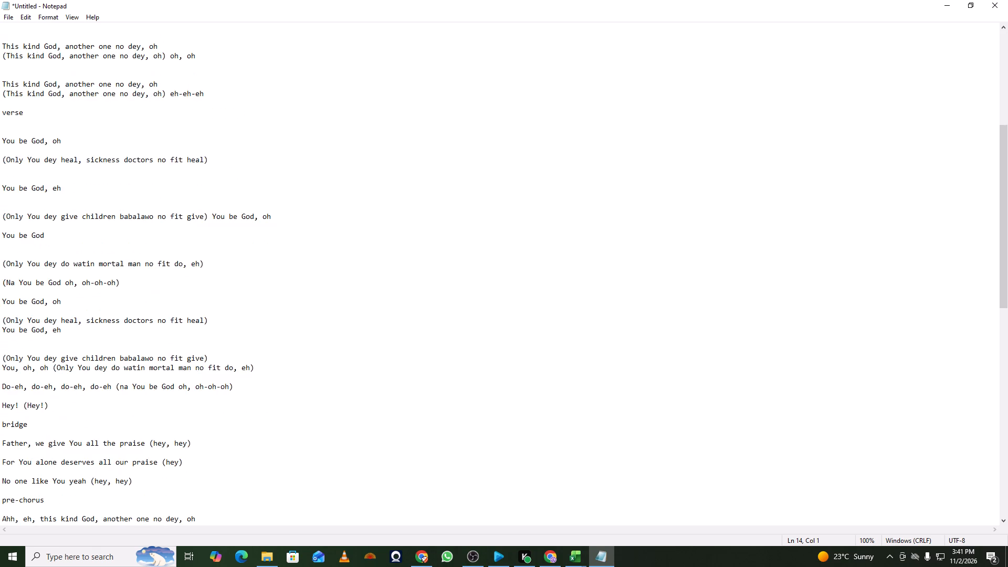
{"action": "scroll", "coordinate": [155, 279], "scroll_direction": "down", "scroll_amount": 8}
{"action": "left_click", "coordinate": [93, 299]}
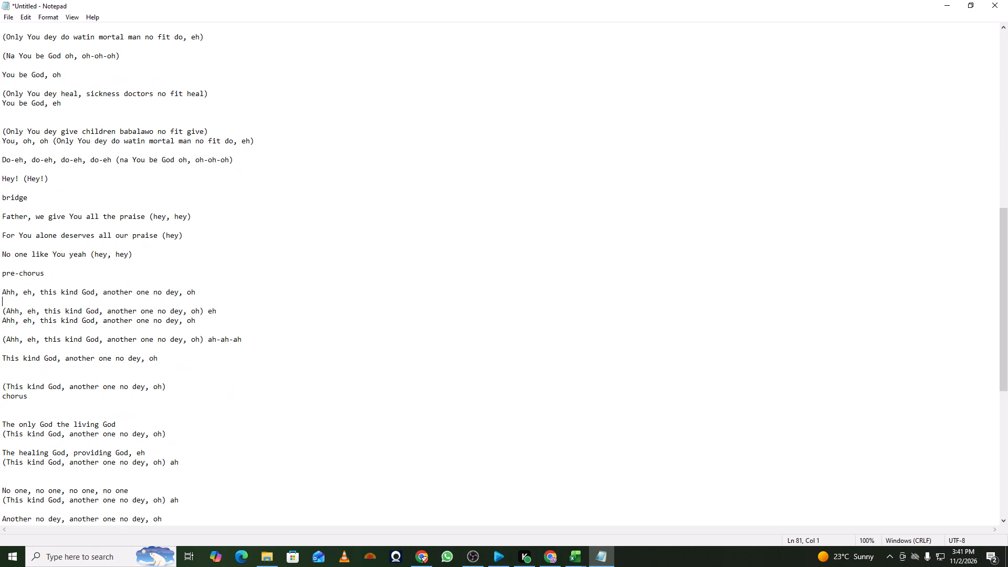
{"action": "key", "text": "Return"}
{"action": "left_click", "coordinate": [80, 338]}
{"action": "key", "text": "Return"}
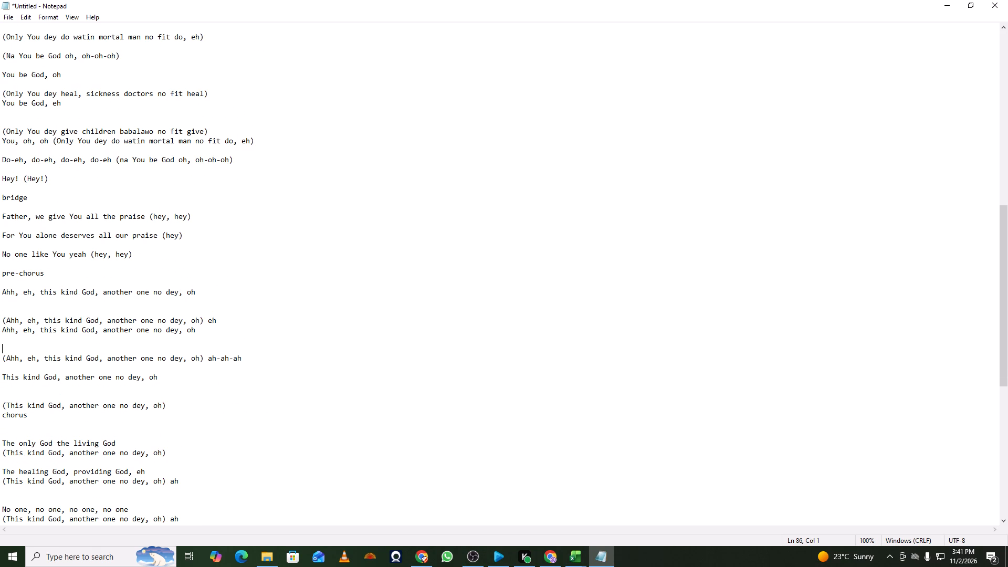
{"action": "left_click", "coordinate": [78, 372]}
{"action": "key", "text": "Return"}
In the second pre-chorus, place the "eh" response directly under its "Ahh, eh" line and add two blank lines after it.
{"action": "left_click", "coordinate": [0, 319]}
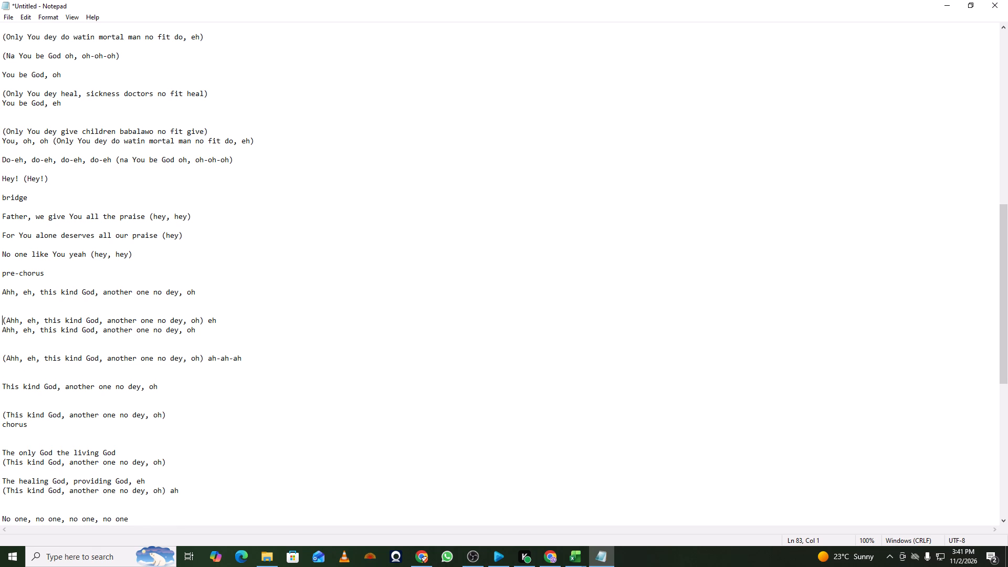
{"action": "key", "text": "BackSpace"}
{"action": "key", "text": "BackSpace"}
{"action": "left_click", "coordinate": [227, 301]}
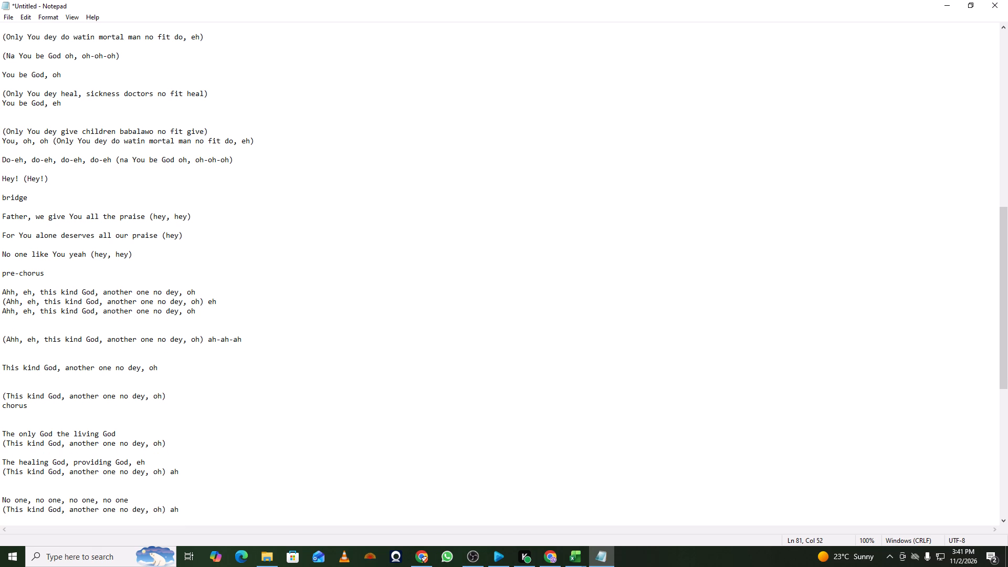
{"action": "key", "text": "Return"}
{"action": "key", "text": "Return"}
Join the second pre-chorus's "ah-ah-ah" and final "This kind God" responses to their lead lines, and put two blank lines before the "chorus" heading.
{"action": "left_click", "coordinate": [2, 362]}
{"action": "key", "text": "BackSpace"}
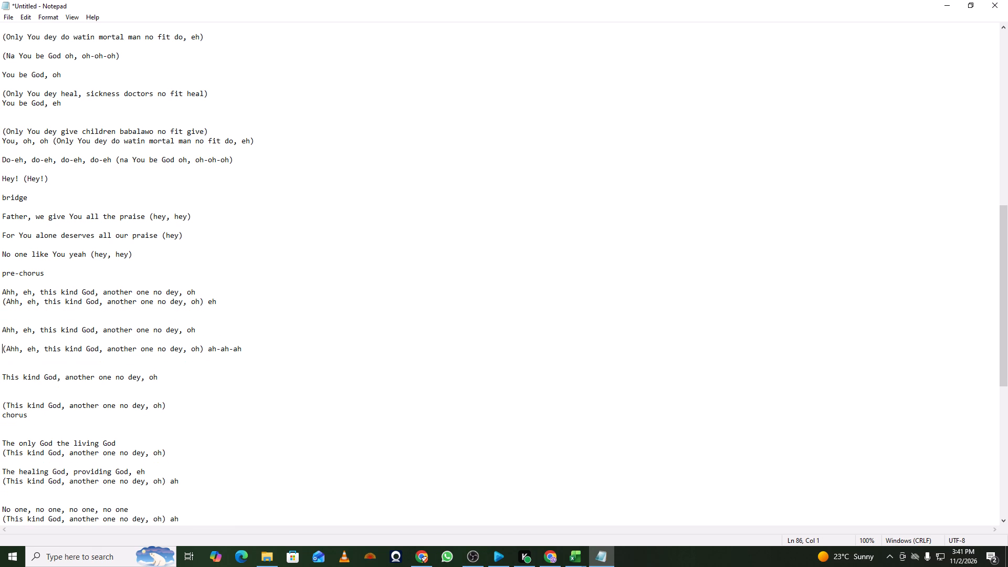
{"action": "key", "text": "BackSpace"}
{"action": "left_click", "coordinate": [1, 393]}
{"action": "key", "text": "BackSpace"}
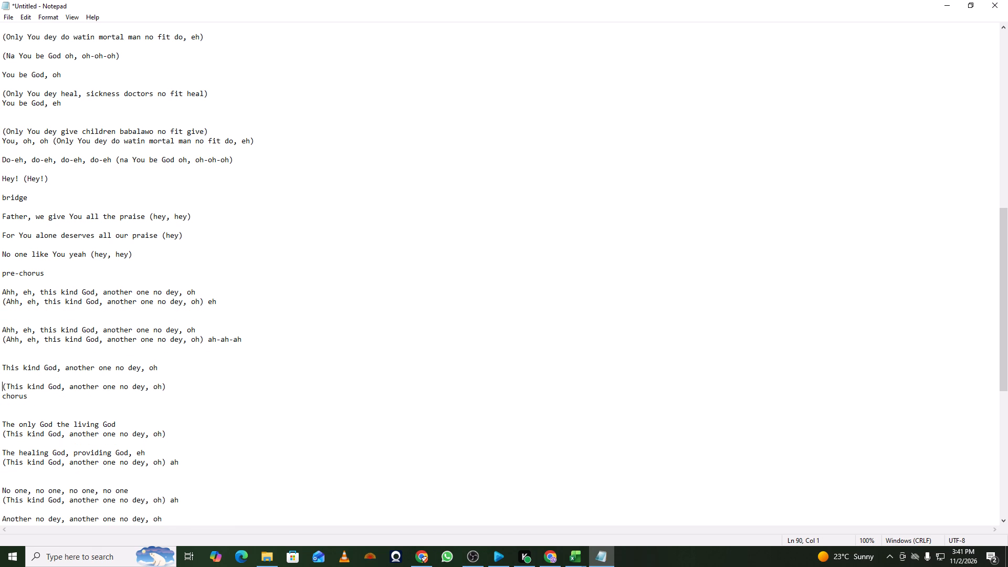
{"action": "key", "text": "BackSpace"}
{"action": "left_click", "coordinate": [181, 379]}
{"action": "key", "text": "Return"}
{"action": "key", "text": "Return"}
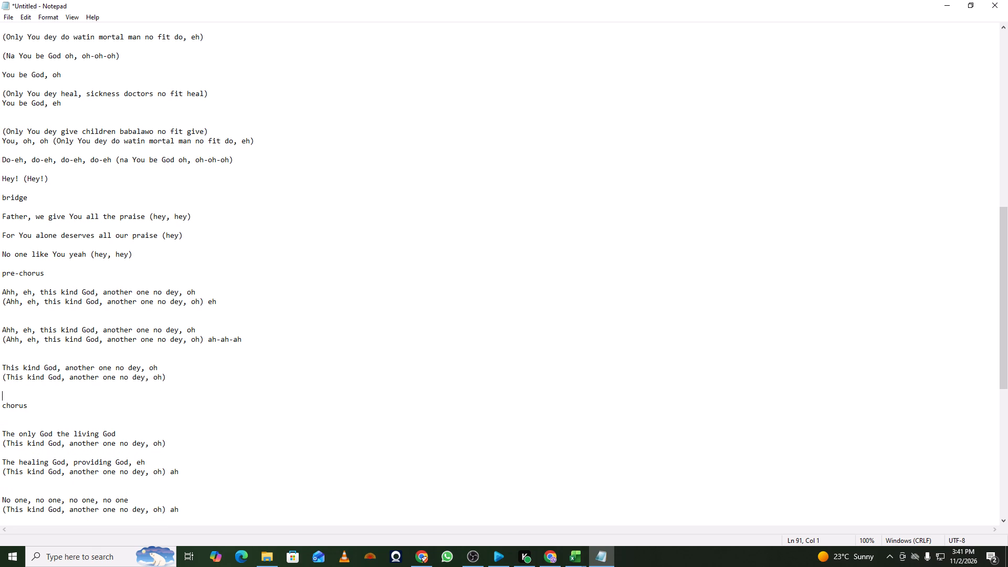
Add a second blank line before the "bridge" heading, each of its three lines and the "pre-chorus" heading that follows it.
{"action": "scroll", "coordinate": [135, 352], "scroll_direction": "up", "scroll_amount": 2}
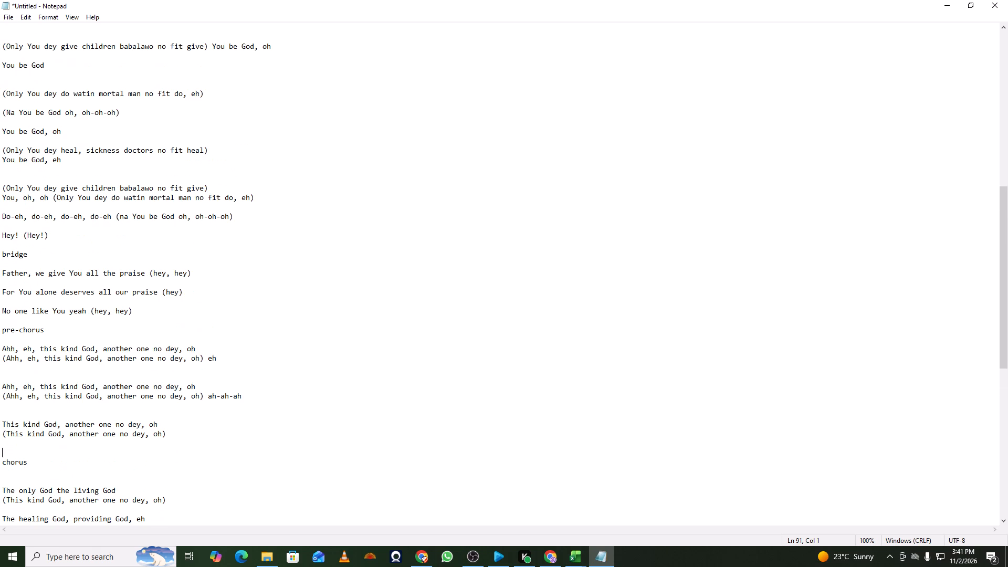
{"action": "left_click", "coordinate": [67, 286]}
{"action": "key", "text": "Return"}
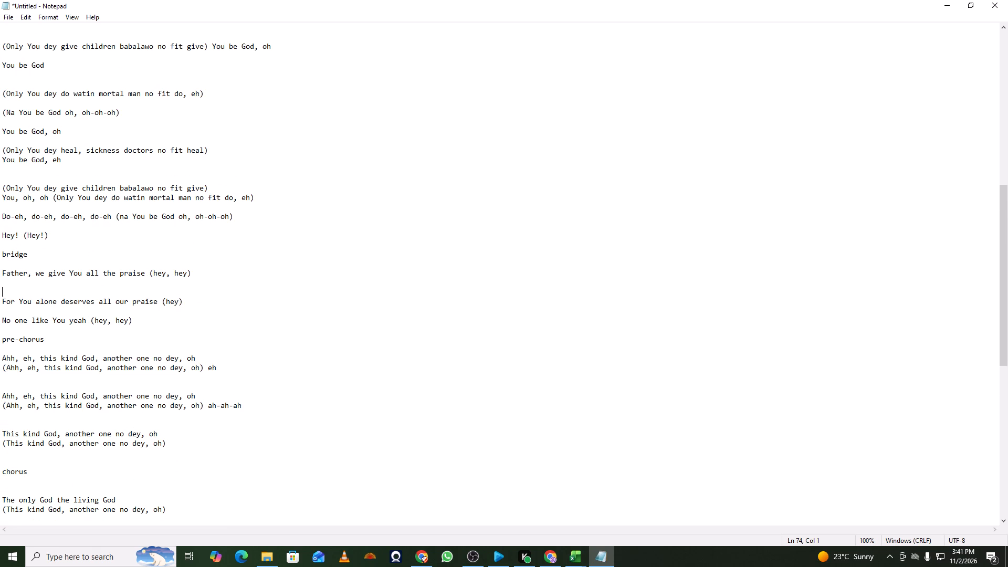
{"action": "left_click", "coordinate": [42, 310]}
{"action": "key", "text": "Return"}
{"action": "left_click", "coordinate": [37, 345]}
{"action": "left_click", "coordinate": [40, 342]}
{"action": "key", "text": "Return"}
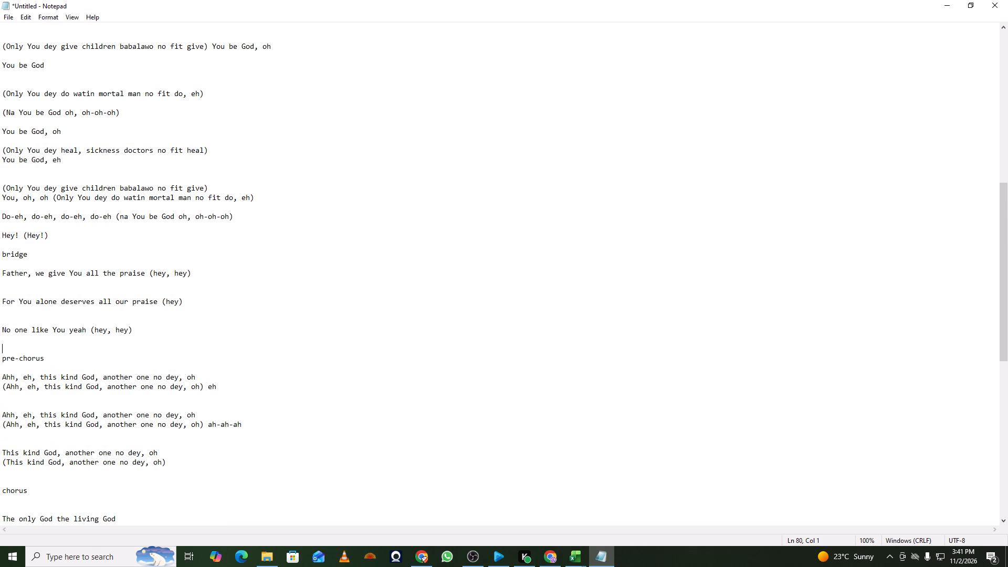
{"action": "left_click", "coordinate": [40, 273]}
{"action": "left_click", "coordinate": [40, 264]}
{"action": "key", "text": "Return"}
{"action": "left_click", "coordinate": [40, 244]}
{"action": "key", "text": "Return"}
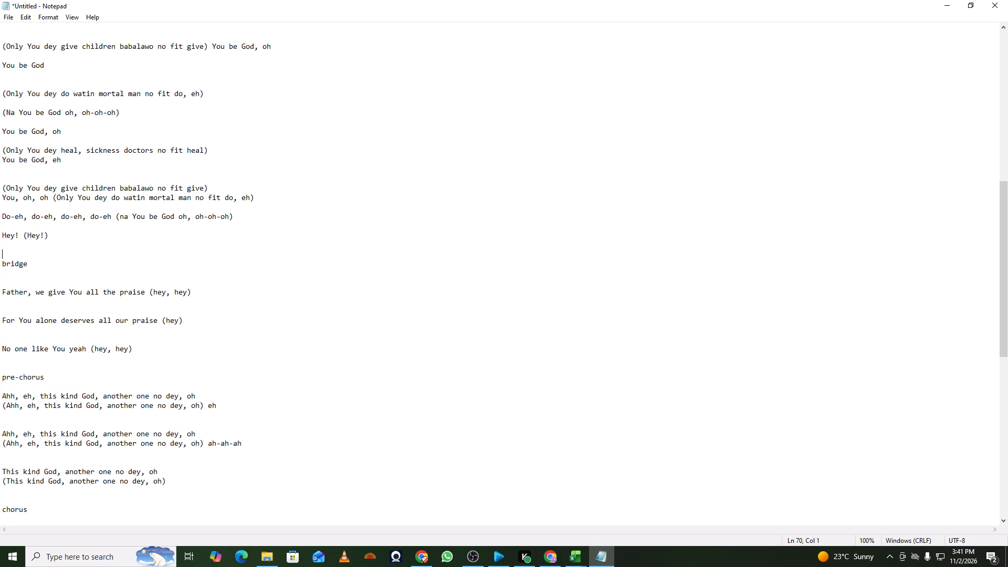
Add a second blank line between the verse lines still separated by only one, from "You be God" through "Hey! (Hey!)".
{"action": "left_click", "coordinate": [47, 224]}
{"action": "key", "text": "Return"}
{"action": "left_click", "coordinate": [56, 207]}
{"action": "key", "text": "Return"}
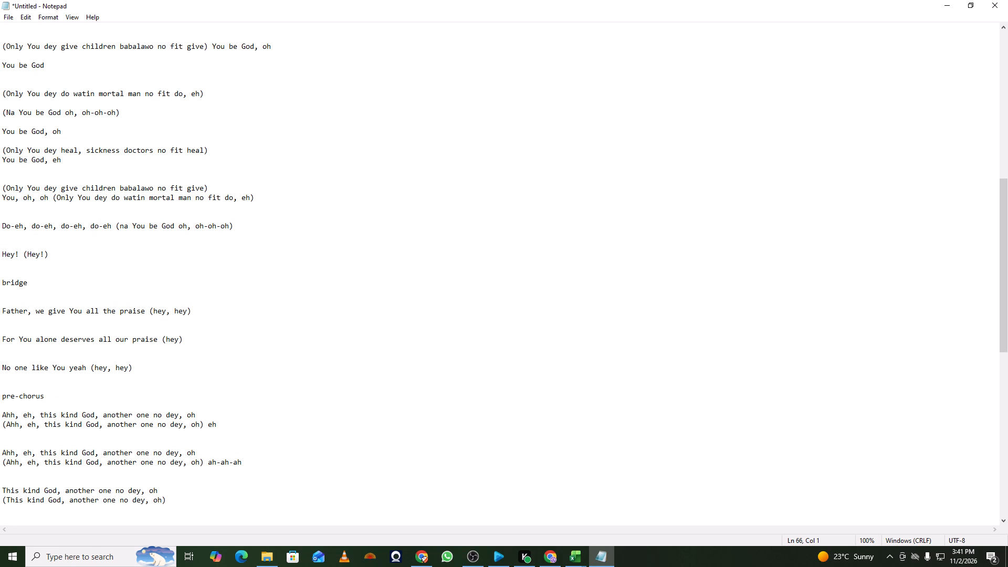
{"action": "left_click", "coordinate": [72, 143]}
{"action": "key", "text": "Return"}
{"action": "left_click", "coordinate": [74, 119]}
{"action": "key", "text": "Return"}
{"action": "left_click", "coordinate": [78, 101]}
{"action": "key", "text": "Return"}
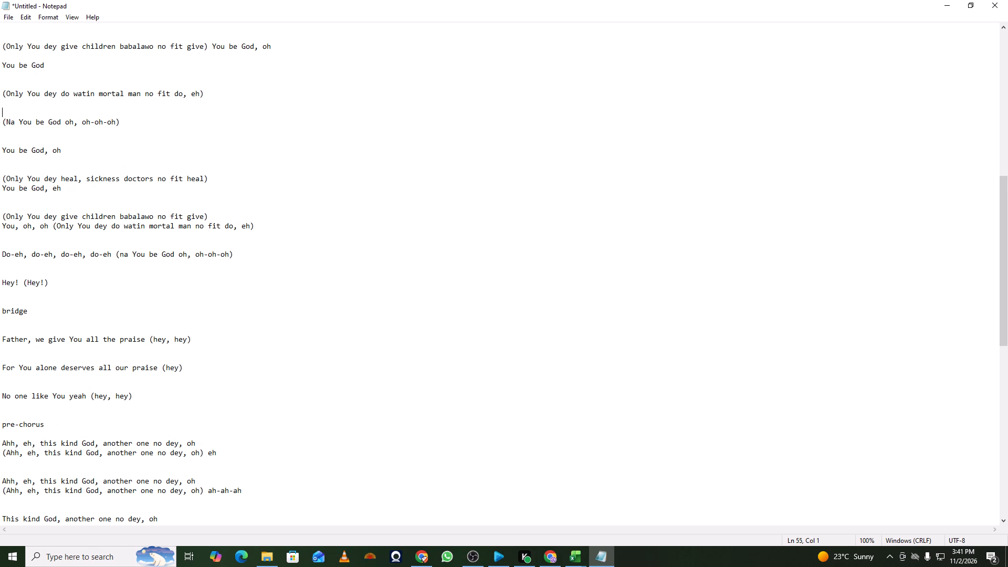
{"action": "left_click", "coordinate": [81, 56]}
{"action": "key", "text": "Return"}
Capitalize the first "chorus" heading so it reads "Chorus".
{"action": "scroll", "coordinate": [83, 71], "scroll_direction": "up", "scroll_amount": 6}
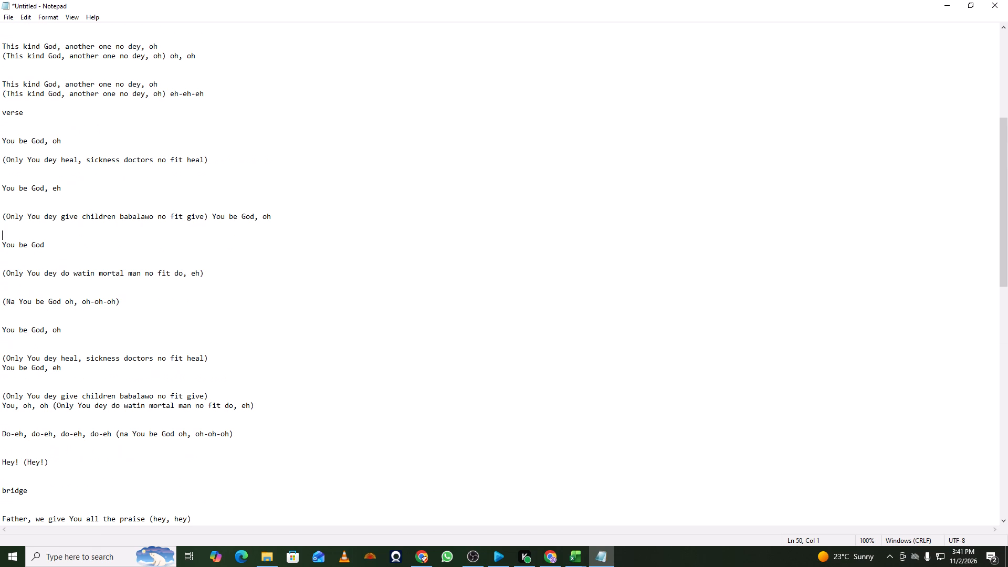
{"action": "scroll", "coordinate": [31, 143], "scroll_direction": "up", "scroll_amount": 5}
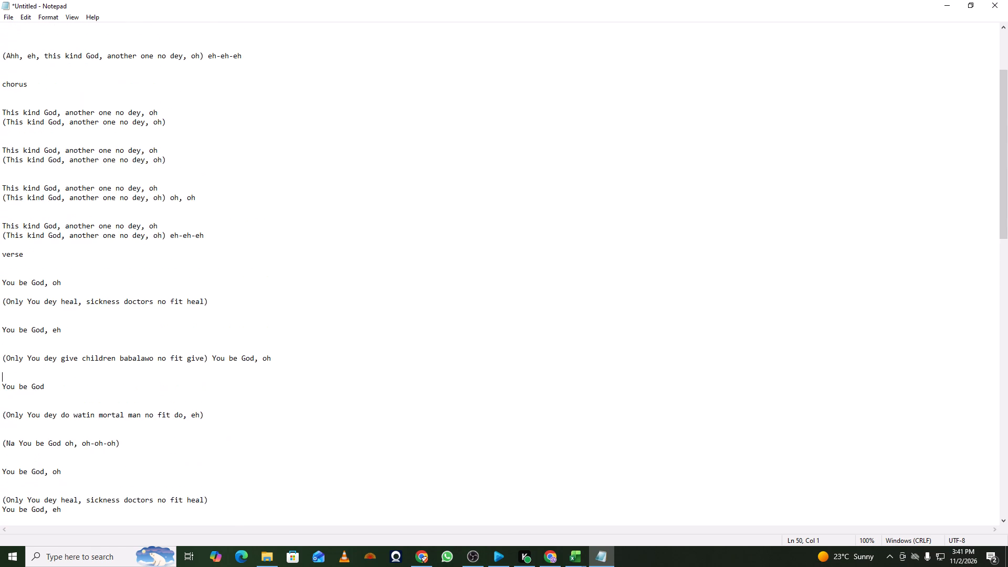
{"action": "scroll", "coordinate": [31, 143], "scroll_direction": "up", "scroll_amount": 10}
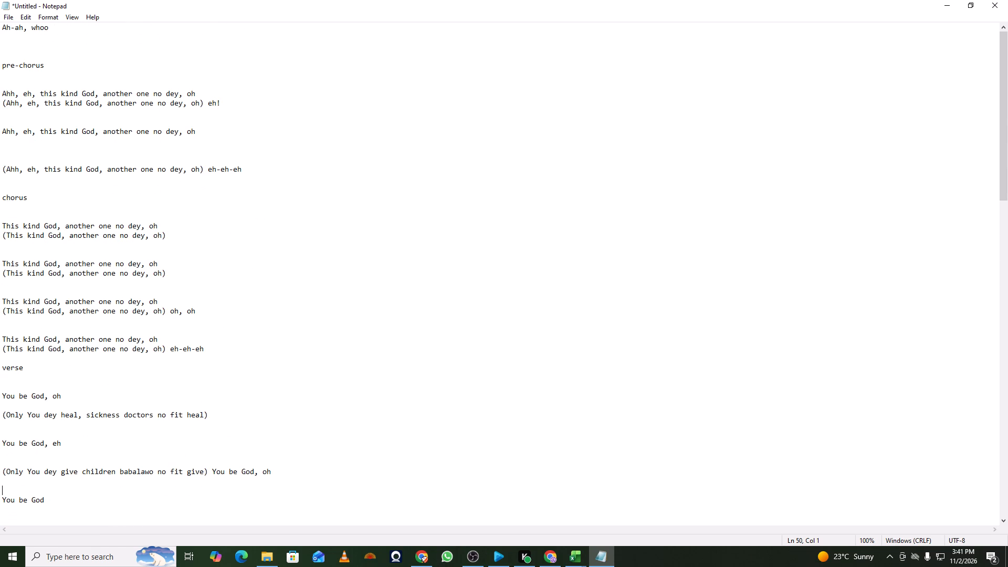
{"action": "left_click", "coordinate": [7, 198]}
{"action": "key", "text": "BackSpace"}
{"action": "key", "text": "v"}
{"action": "key", "text": "BackSpace"}
{"action": "key", "text": "c"}
Check the spacing through the whole lyrics and copy the entire text.
{"action": "scroll", "coordinate": [110, 140], "scroll_direction": "up", "scroll_amount": 3}
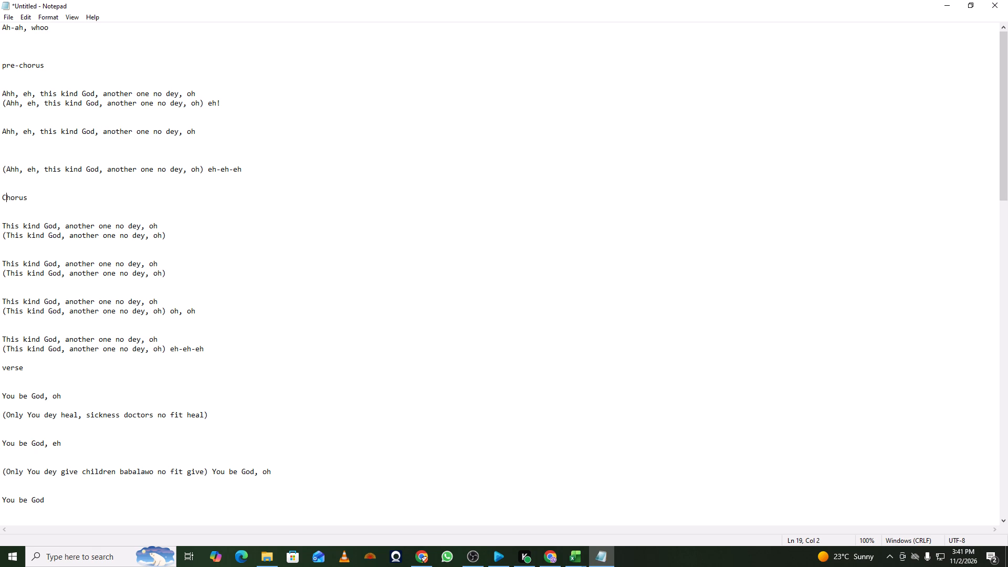
{"action": "scroll", "coordinate": [110, 140], "scroll_direction": "up", "scroll_amount": 3}
{"action": "scroll", "coordinate": [110, 140], "scroll_direction": "down", "scroll_amount": 17}
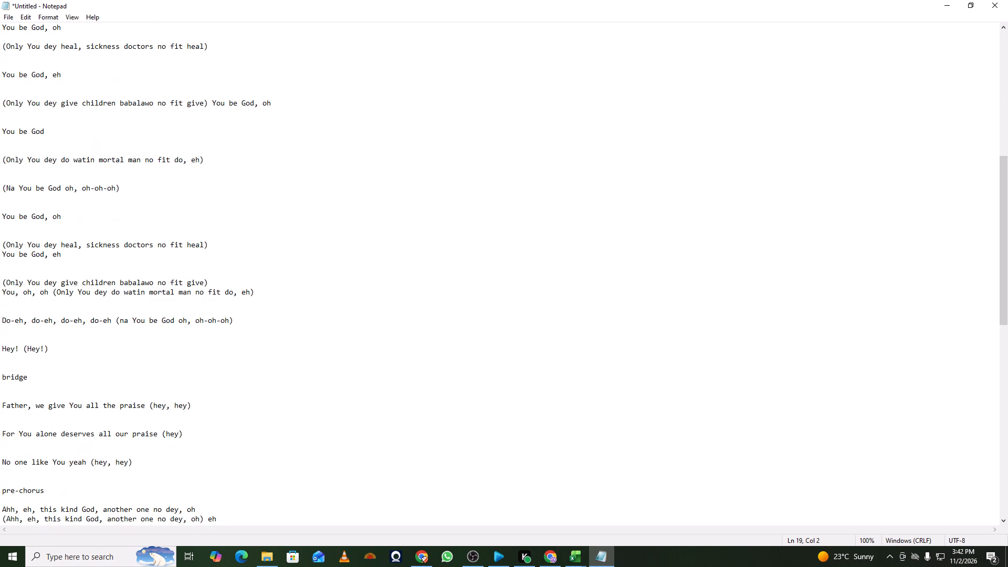
{"action": "scroll", "coordinate": [110, 140], "scroll_direction": "down", "scroll_amount": 12}
{"action": "scroll", "coordinate": [110, 140], "scroll_direction": "down", "scroll_amount": 16}
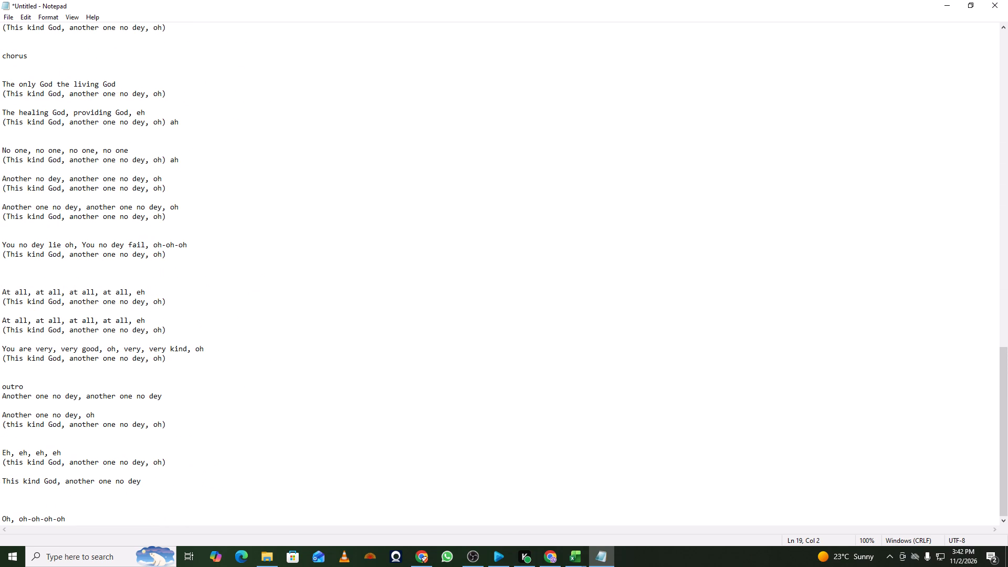
{"action": "left_click", "coordinate": [186, 354]}
{"action": "key", "text": "ctrl+a"}
{"action": "key", "text": "ctrl+c"}
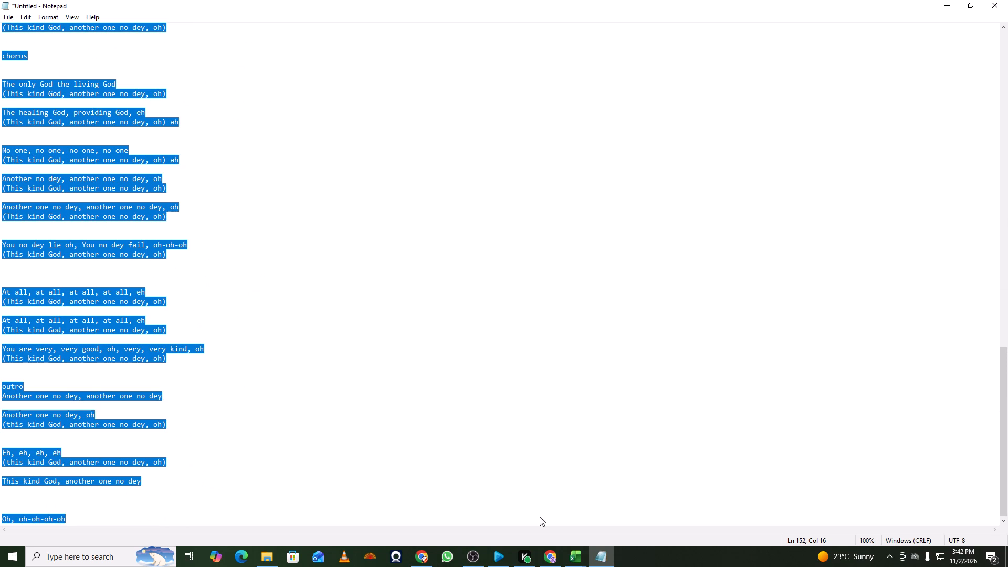
Switch to EasyWorship, create a new song and paste the copied lyrics as its words.
{"action": "left_click", "coordinate": [499, 555]}
{"action": "left_click", "coordinate": [20, 41]}
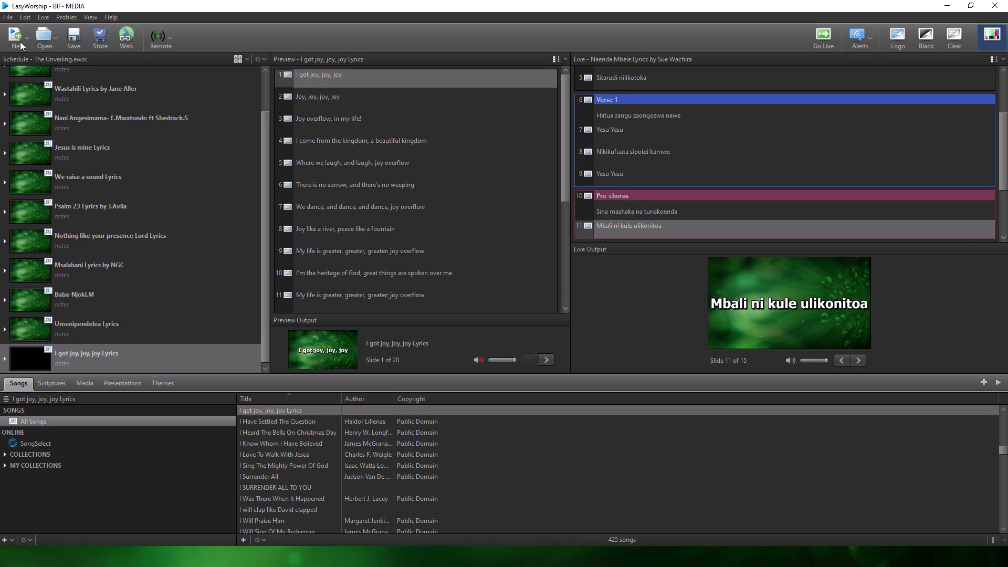
{"action": "left_click", "coordinate": [30, 67]}
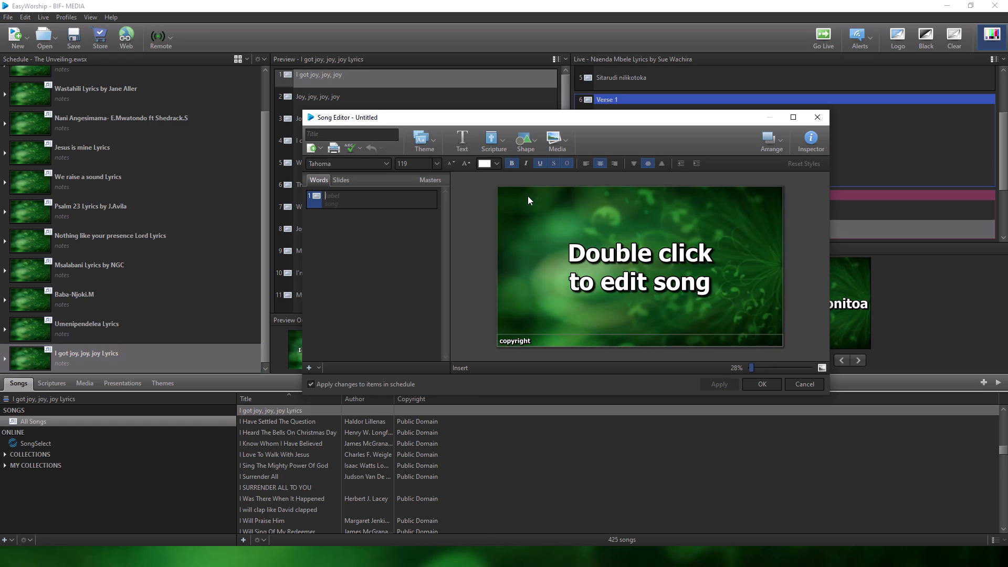
{"action": "left_click", "coordinate": [327, 205]}
{"action": "key", "text": "ctrl+v"}
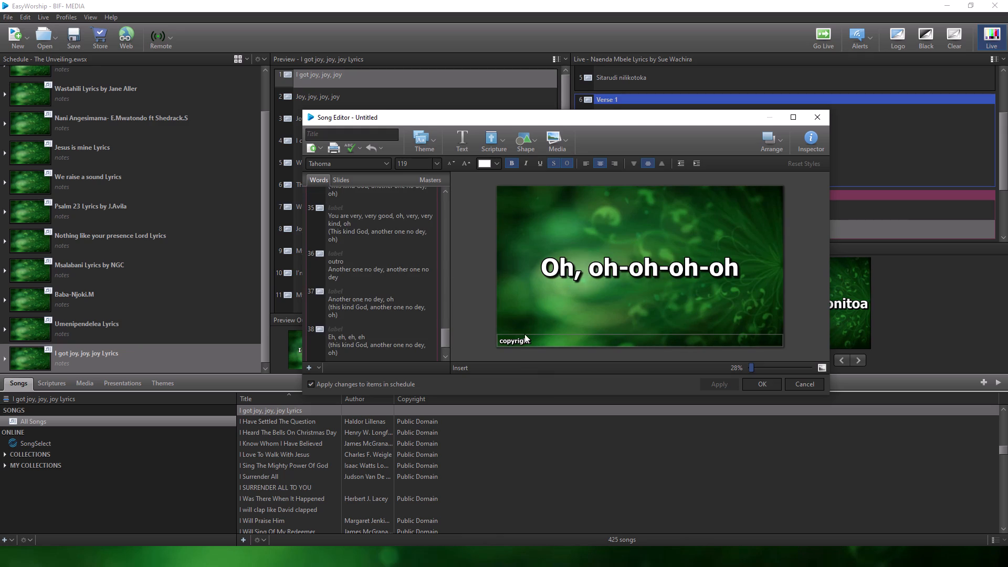
Delete the "outro" line from slide 36, keeping the "Another one no dey" lyric.
{"action": "left_click", "coordinate": [406, 221]}
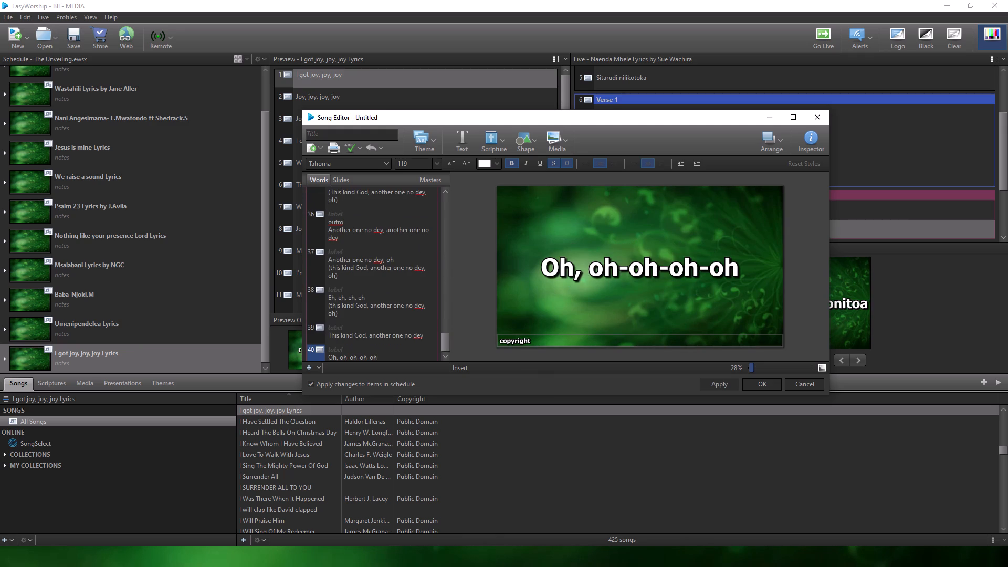
{"action": "left_click", "coordinate": [400, 229]}
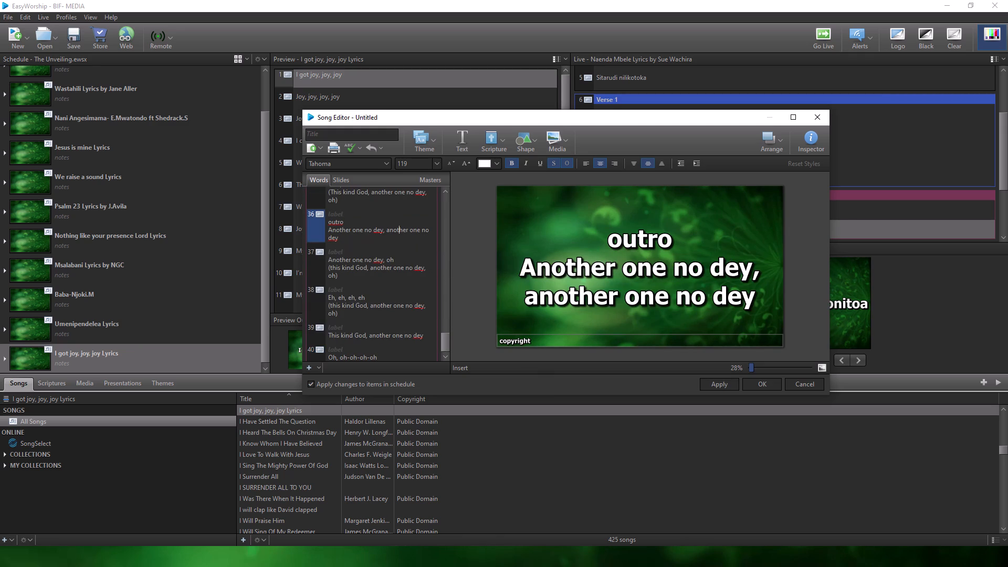
{"action": "left_click", "coordinate": [359, 223]}
{"action": "left_click_drag", "start_coordinate": [358, 223], "coordinate": [331, 223]}
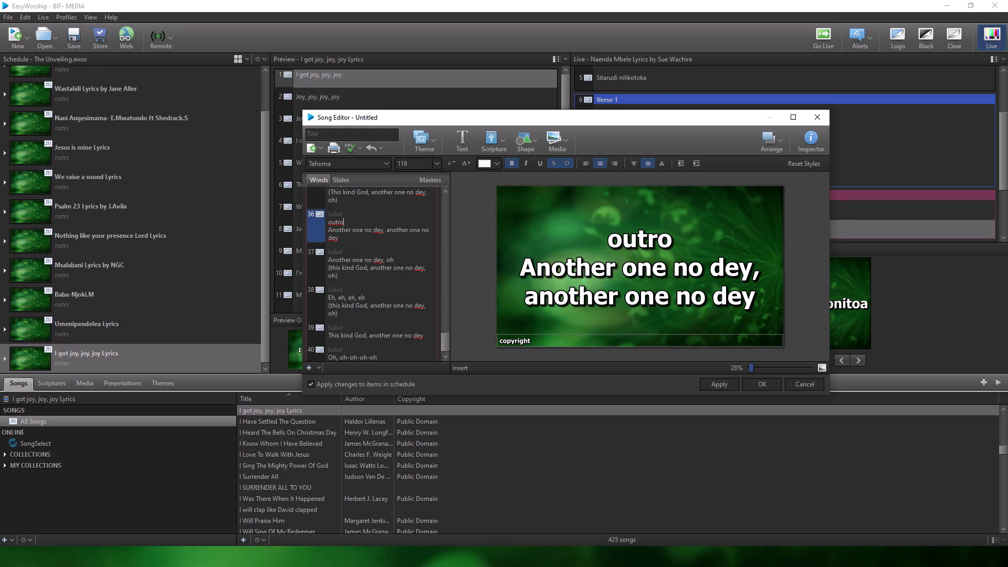
{"action": "left_click_drag", "start_coordinate": [331, 223], "coordinate": [319, 223]}
{"action": "key", "text": "BackSpace"}
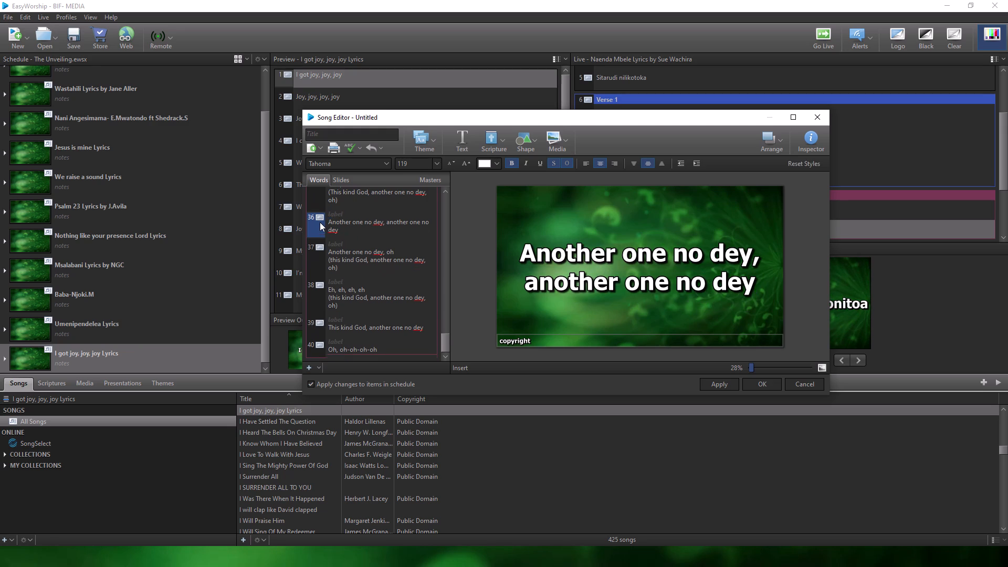
Copy the bracketed "(This kind God, another one no dey, oh)" response in slide 30 and delete it from that slide.
{"action": "scroll", "coordinate": [395, 228], "scroll_direction": "up", "scroll_amount": 6}
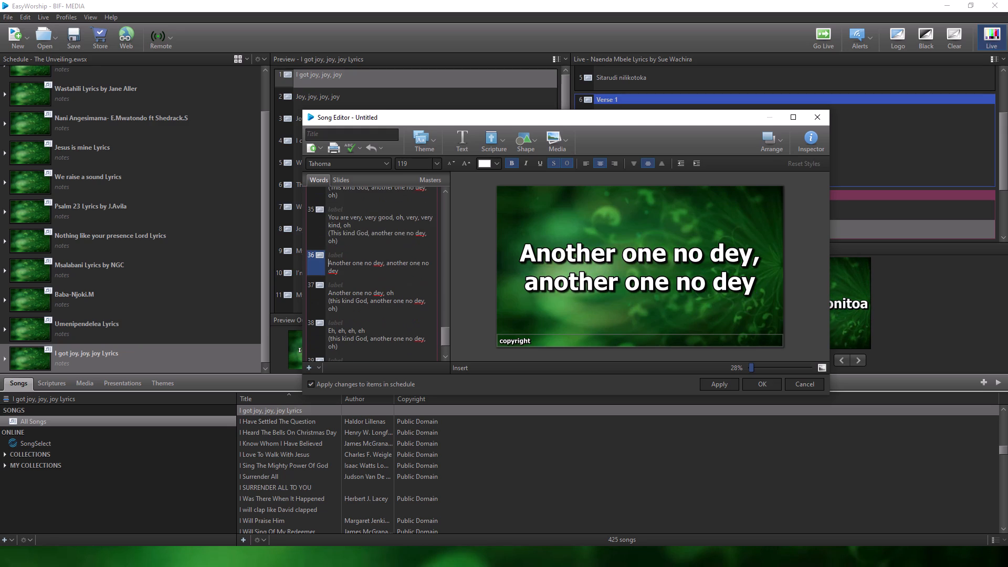
{"action": "left_click", "coordinate": [390, 224]}
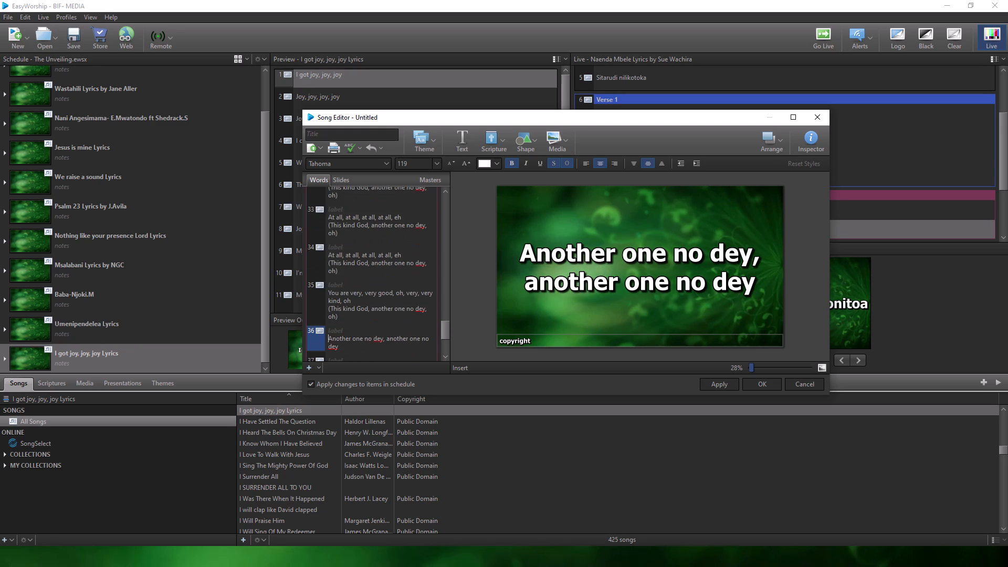
{"action": "left_click", "coordinate": [380, 261]}
{"action": "left_click", "coordinate": [376, 297]}
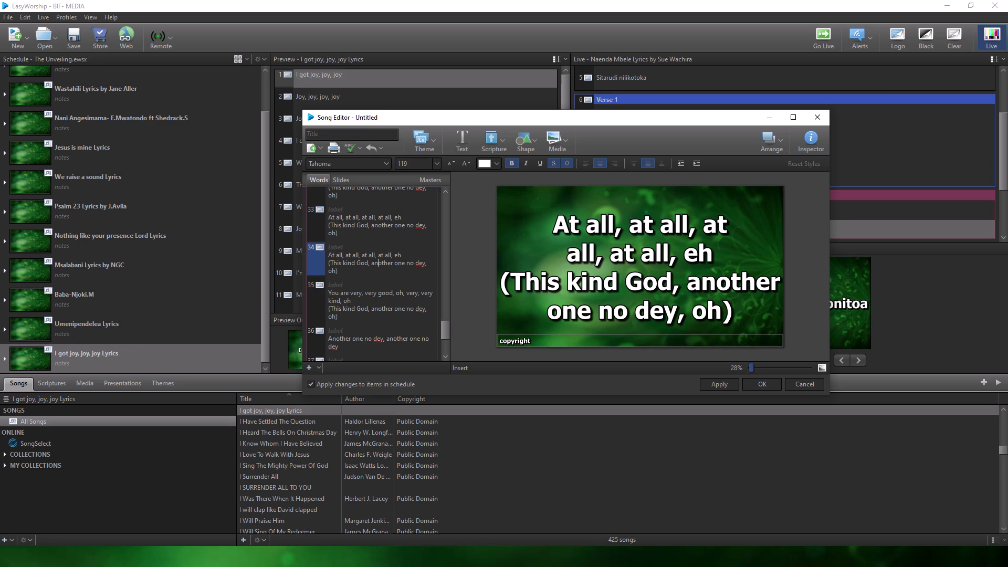
{"action": "scroll", "coordinate": [376, 297], "scroll_direction": "up", "scroll_amount": 4}
{"action": "scroll", "coordinate": [385, 249], "scroll_direction": "up", "scroll_amount": 4}
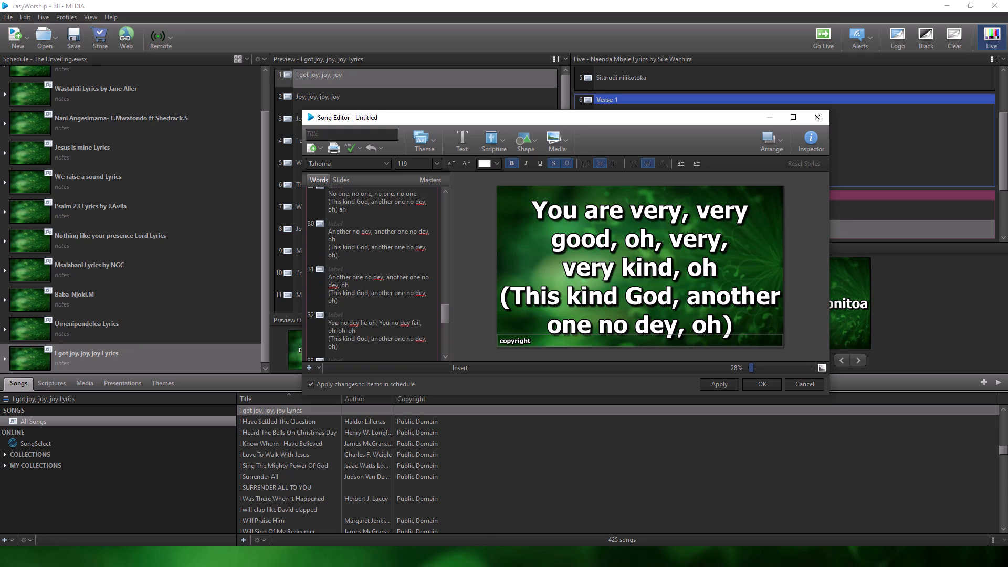
{"action": "left_click", "coordinate": [347, 257]}
{"action": "left_click_drag", "start_coordinate": [344, 254], "coordinate": [330, 251]}
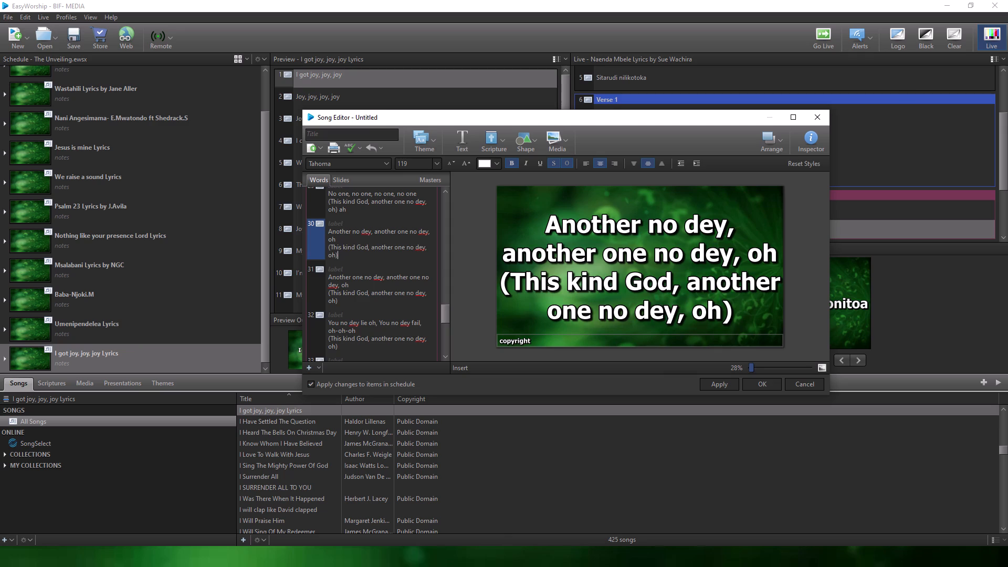
{"action": "left_click_drag", "start_coordinate": [330, 251], "coordinate": [329, 247]}
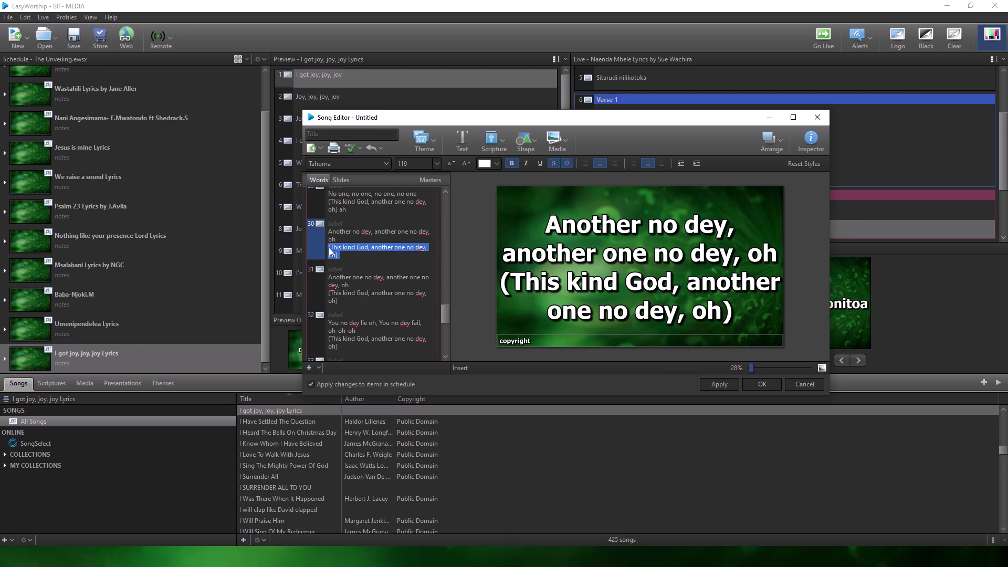
{"action": "key", "text": "ctrl+c"}
{"action": "key", "text": "BackSpace"}
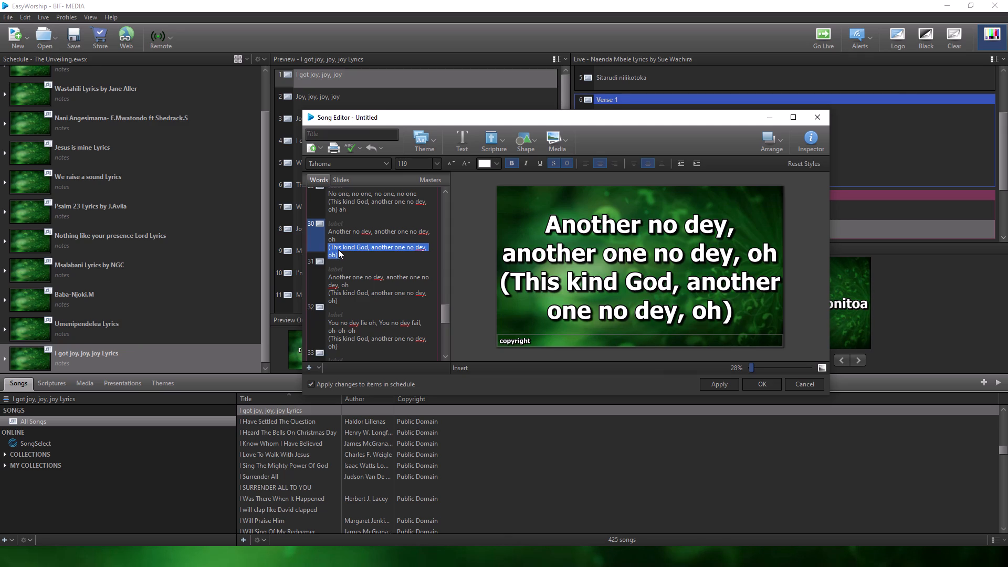
Add a slide after slide 30, paste the copied "This kind God, another one no dey, oh" response there and remove its brackets.
{"action": "left_click", "coordinate": [306, 366]}
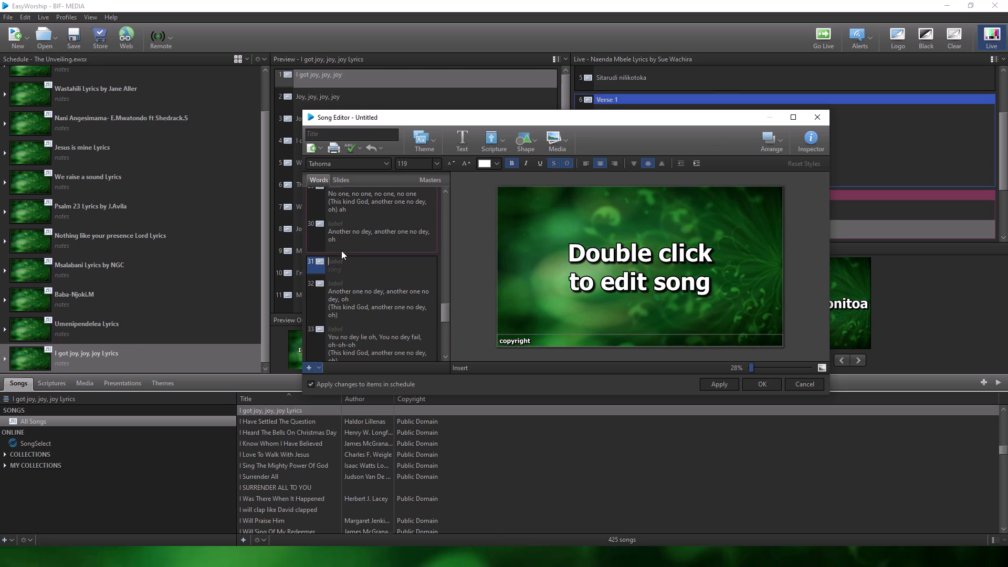
{"action": "left_click", "coordinate": [335, 269]}
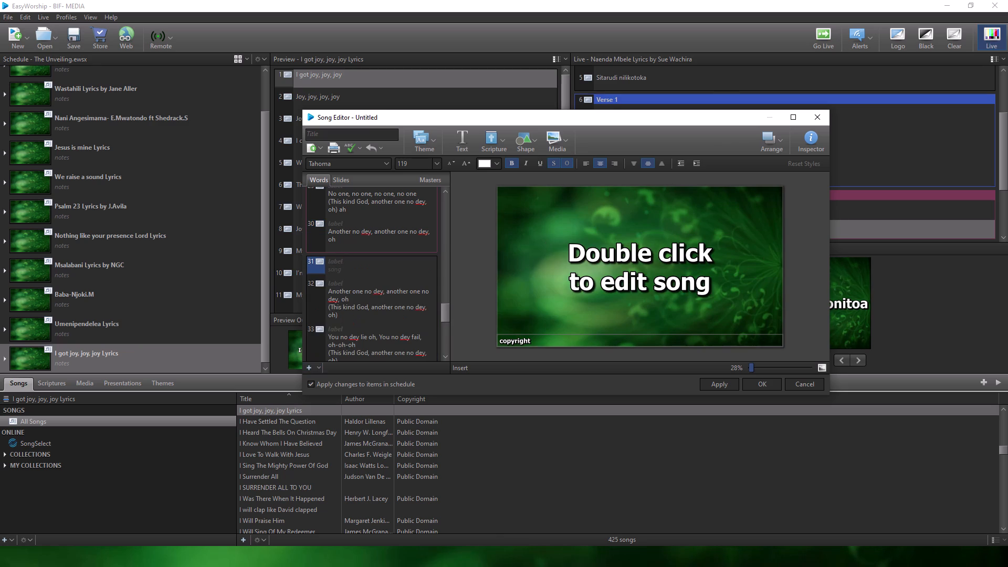
{"action": "key", "text": "ctrl+v"}
{"action": "left_click", "coordinate": [332, 268]}
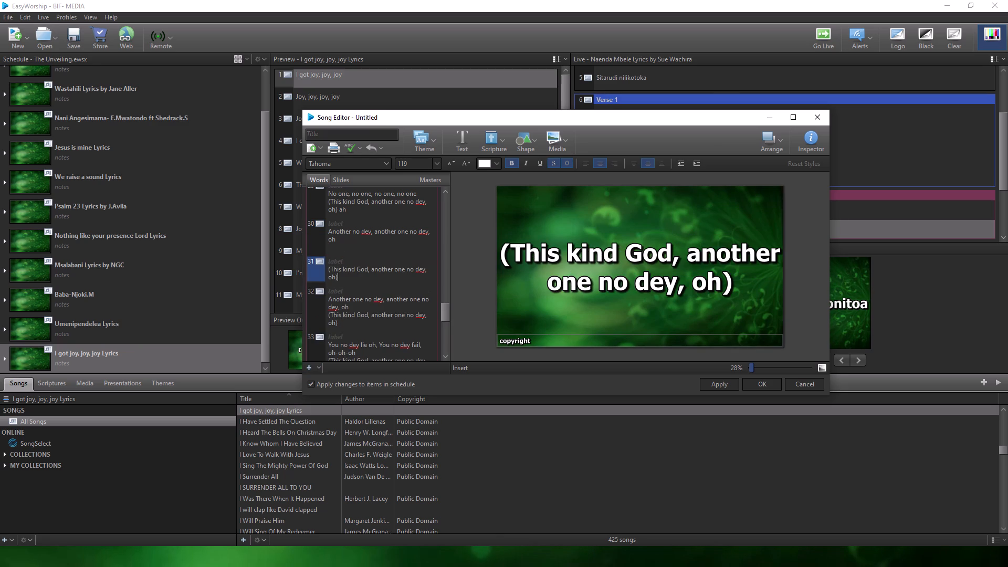
{"action": "left_click", "coordinate": [331, 270]}
{"action": "key", "text": "BackSpace"}
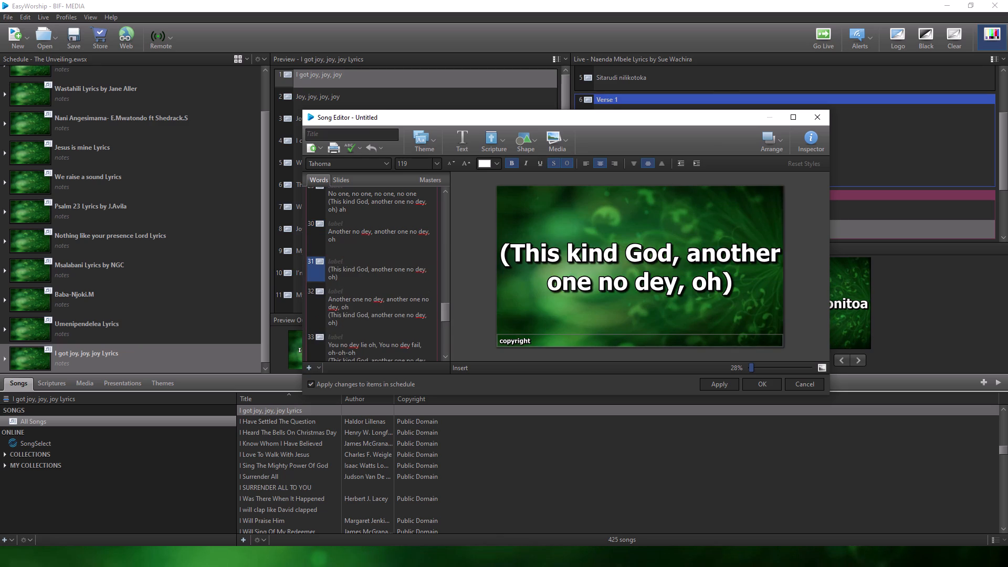
{"action": "left_click", "coordinate": [344, 277]}
{"action": "key", "text": "BackSpace"}
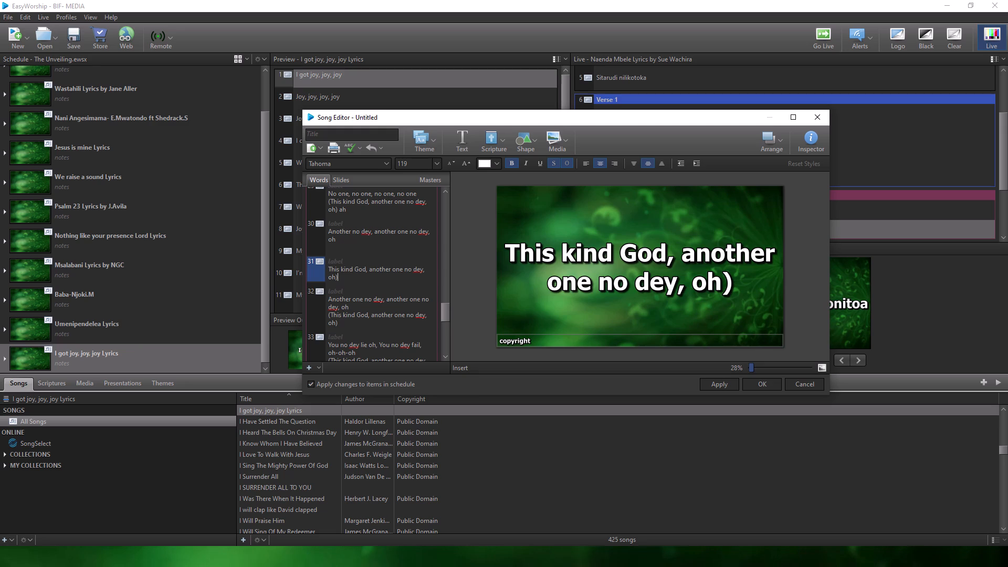
Move the bracketed "This kind God, another one no dey, oh" response from slide 32 onto a new slide right after it, without the brackets.
{"action": "left_click", "coordinate": [356, 304]}
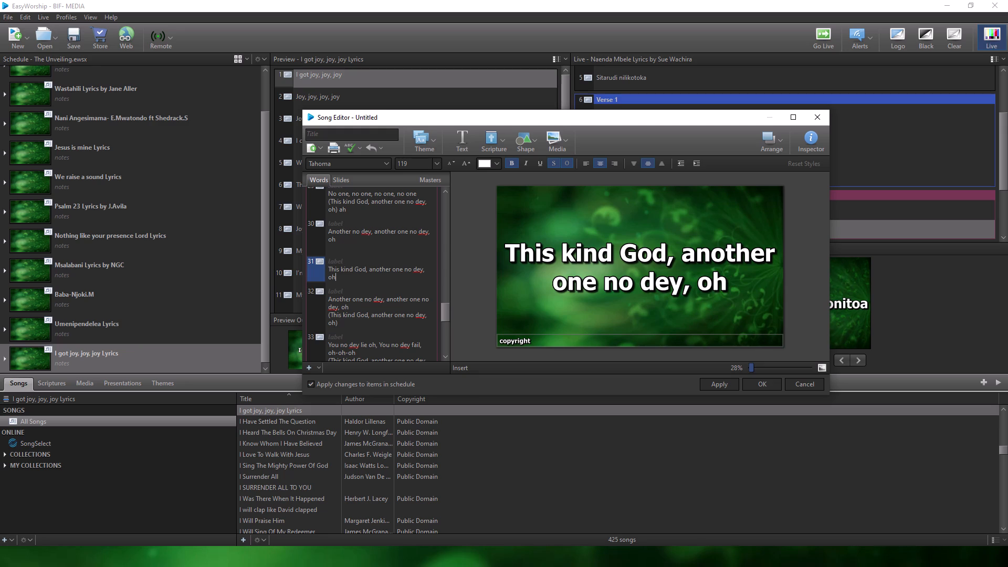
{"action": "left_click_drag", "start_coordinate": [341, 324], "coordinate": [328, 316]}
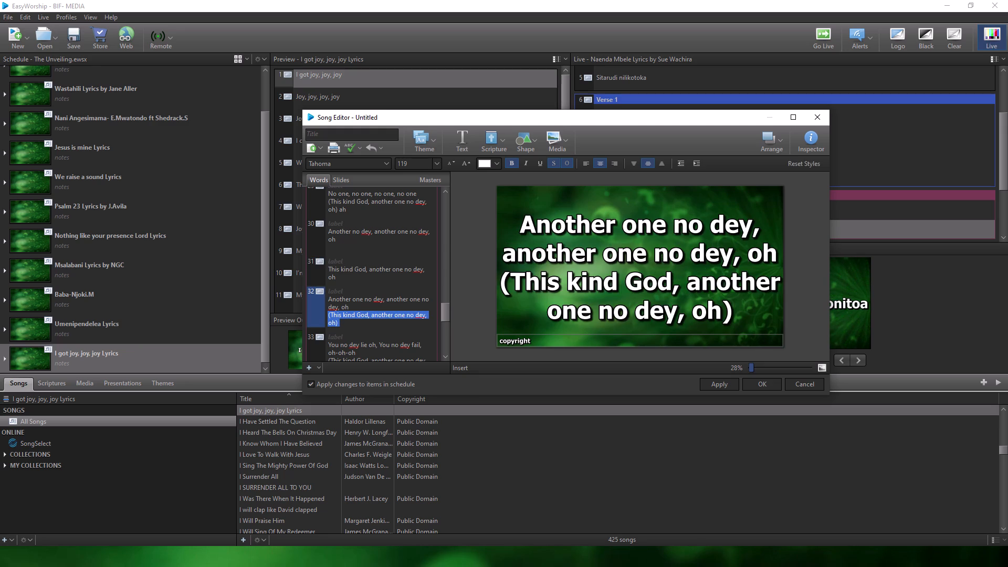
{"action": "key", "text": "ctrl+c"}
{"action": "key", "text": "BackSpace"}
{"action": "left_click", "coordinate": [308, 367]}
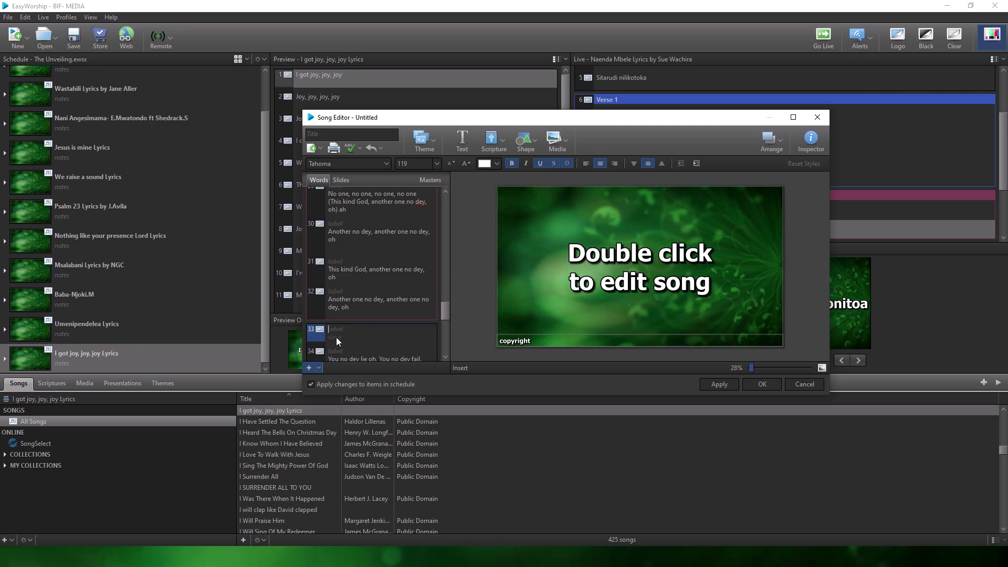
{"action": "left_click", "coordinate": [335, 338]}
{"action": "left_click", "coordinate": [336, 338]}
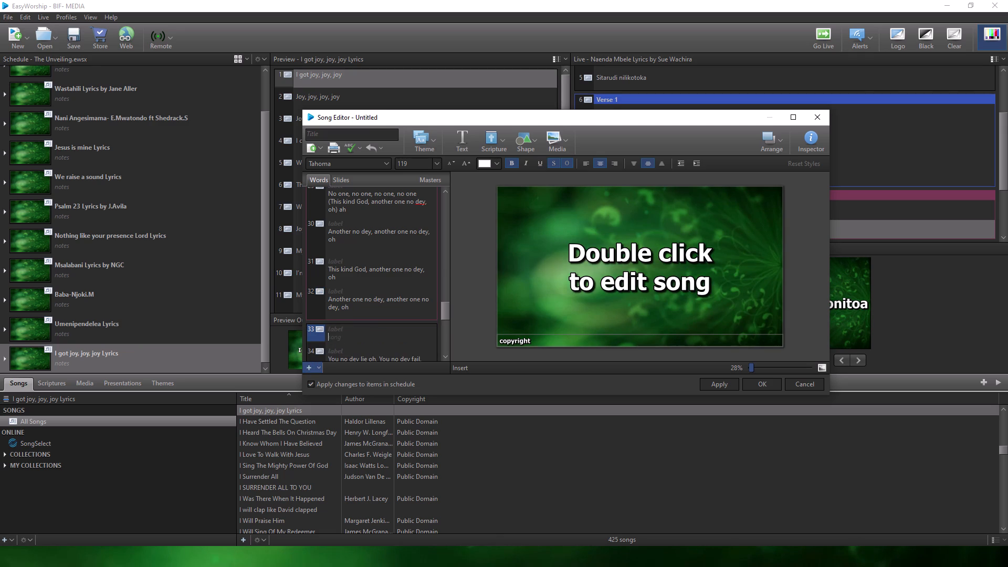
{"action": "key", "text": "ctrl+c"}
{"action": "key", "text": "ctrl+v"}
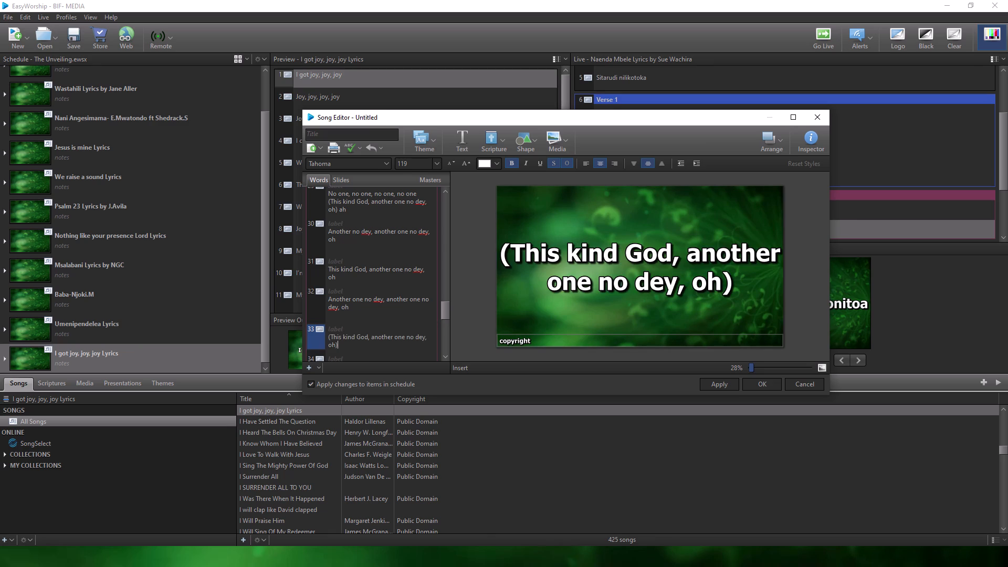
{"action": "key", "text": "BackSpace"}
{"action": "left_click", "coordinate": [331, 338]}
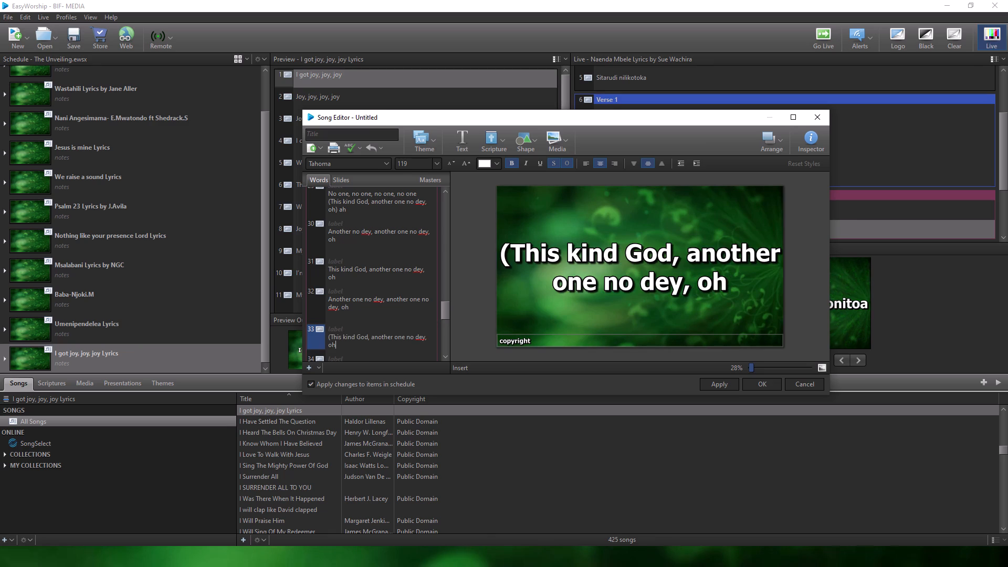
{"action": "key", "text": "BackSpace"}
Move the "(This kind God, another one no dey, oh) ah" response from slide 29 onto a new following slide and delete its opening bracket.
{"action": "scroll", "coordinate": [365, 296], "scroll_direction": "up", "scroll_amount": 2}
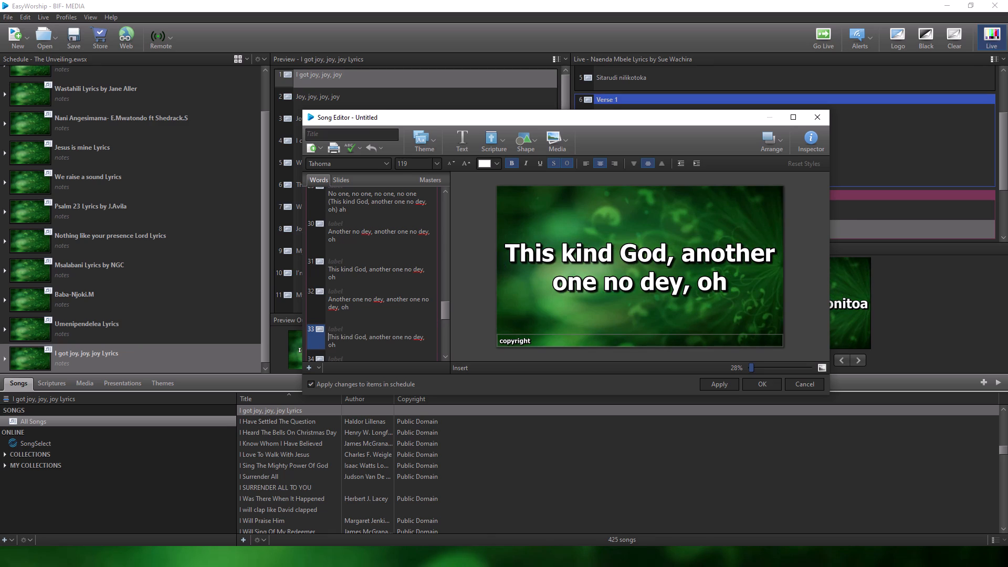
{"action": "left_click_drag", "start_coordinate": [352, 247], "coordinate": [327, 237]}
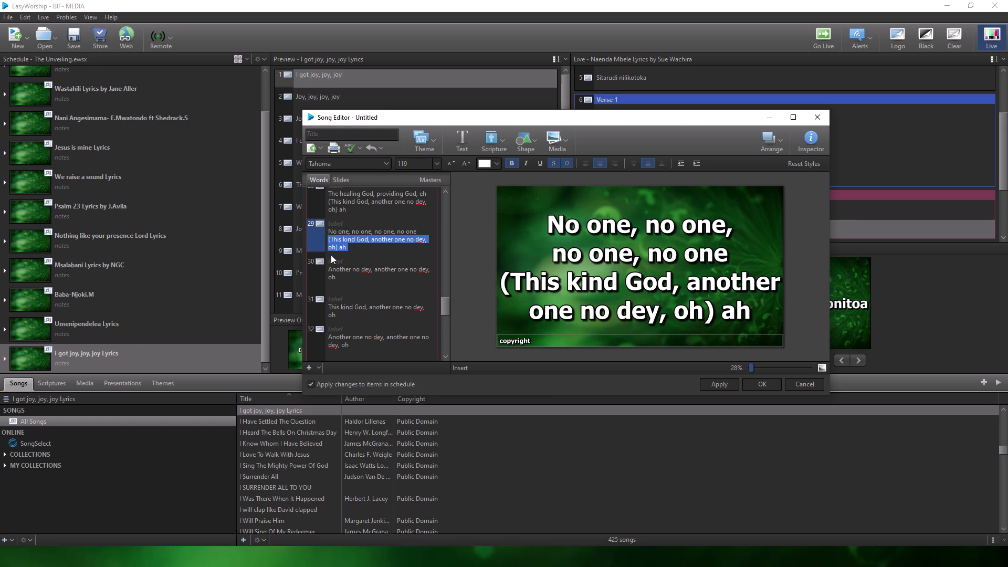
{"action": "key", "text": "ctrl+c"}
{"action": "key", "text": "BackSpace"}
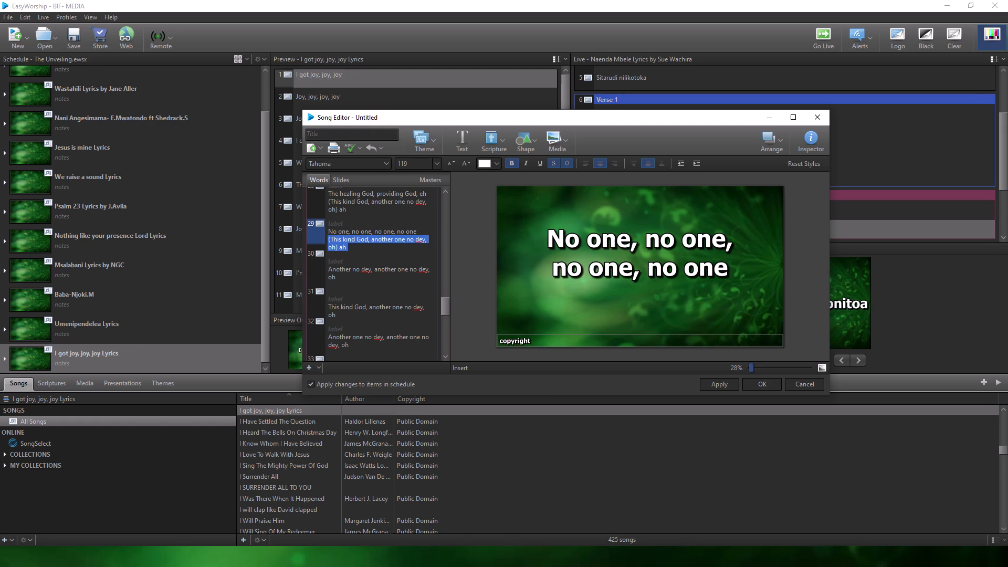
{"action": "left_click", "coordinate": [309, 367]}
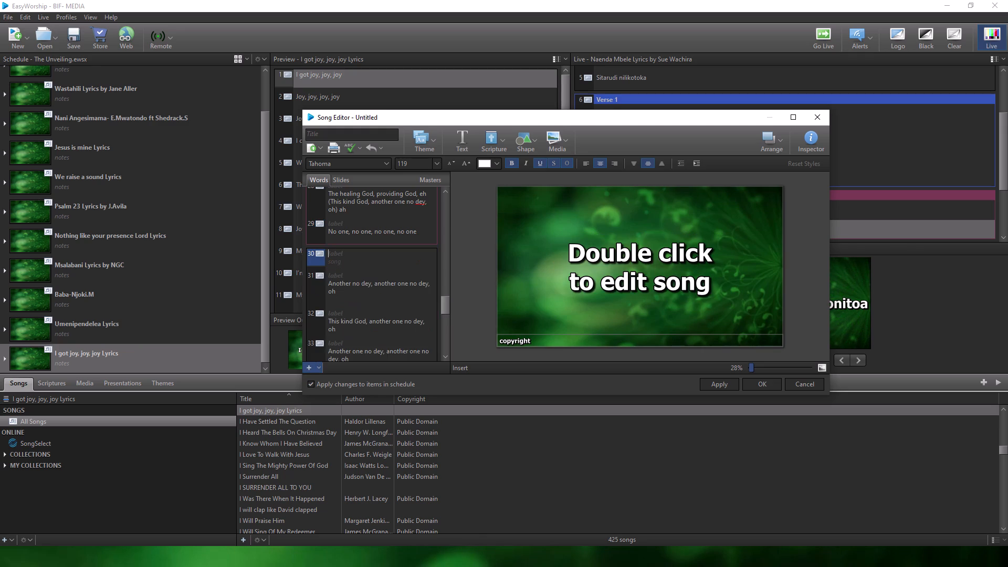
{"action": "left_click", "coordinate": [336, 264]}
{"action": "key", "text": "ctrl+v"}
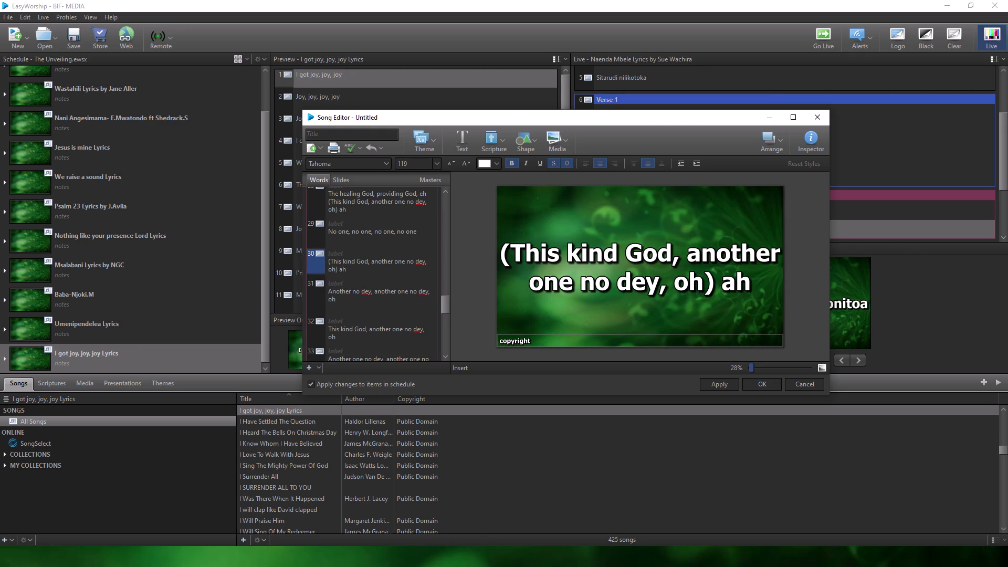
{"action": "left_click", "coordinate": [331, 261]}
{"action": "key", "text": "BackSpace"}
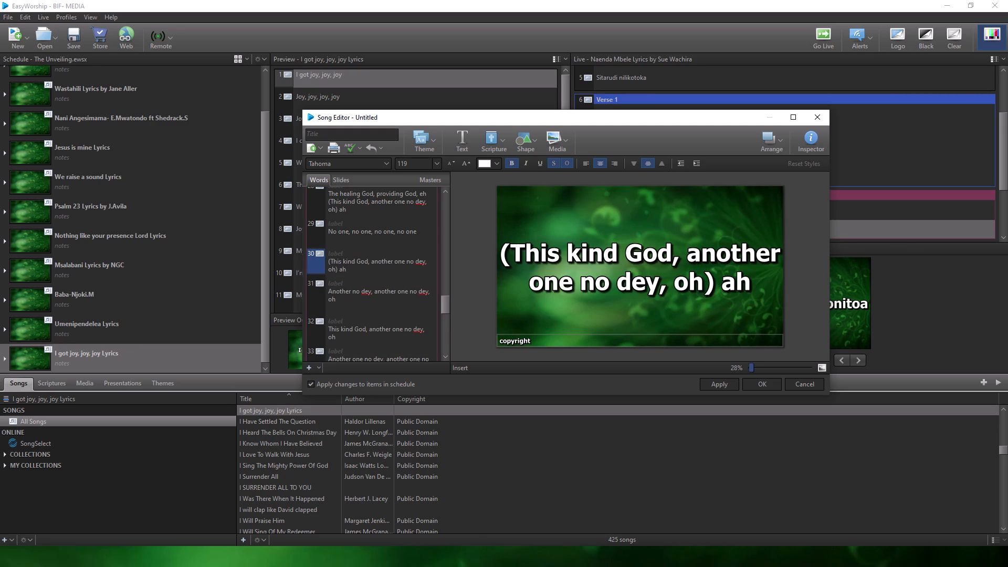
Move the "(This kind God, another one no dey, oh) ah" response from slide 28 onto a new following slide and remove both brackets.
{"action": "scroll", "coordinate": [342, 303], "scroll_direction": "up", "scroll_amount": 2}
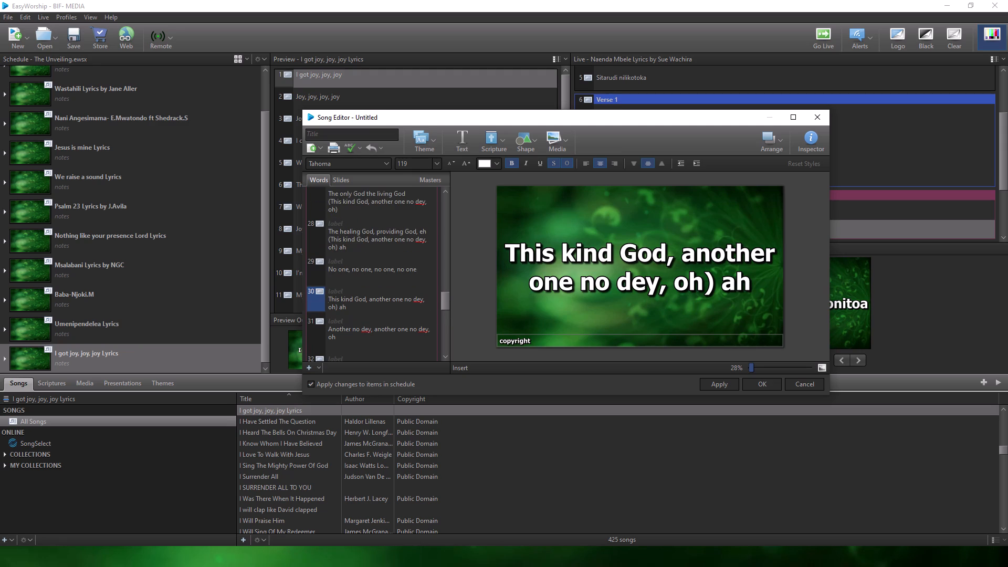
{"action": "left_click_drag", "start_coordinate": [351, 249], "coordinate": [325, 239]}
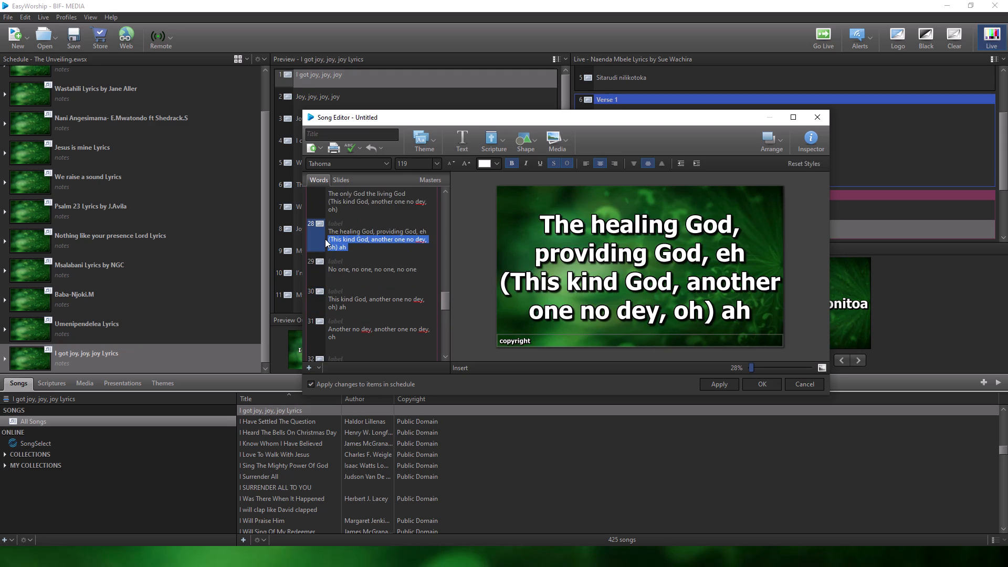
{"action": "key", "text": "ctrl+c"}
{"action": "key", "text": "BackSpace"}
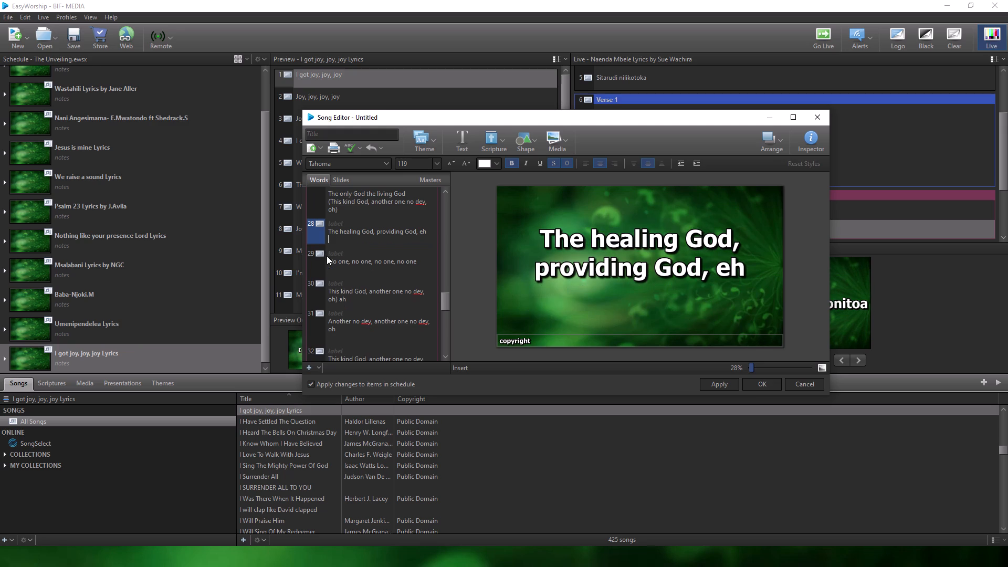
{"action": "left_click", "coordinate": [308, 367]}
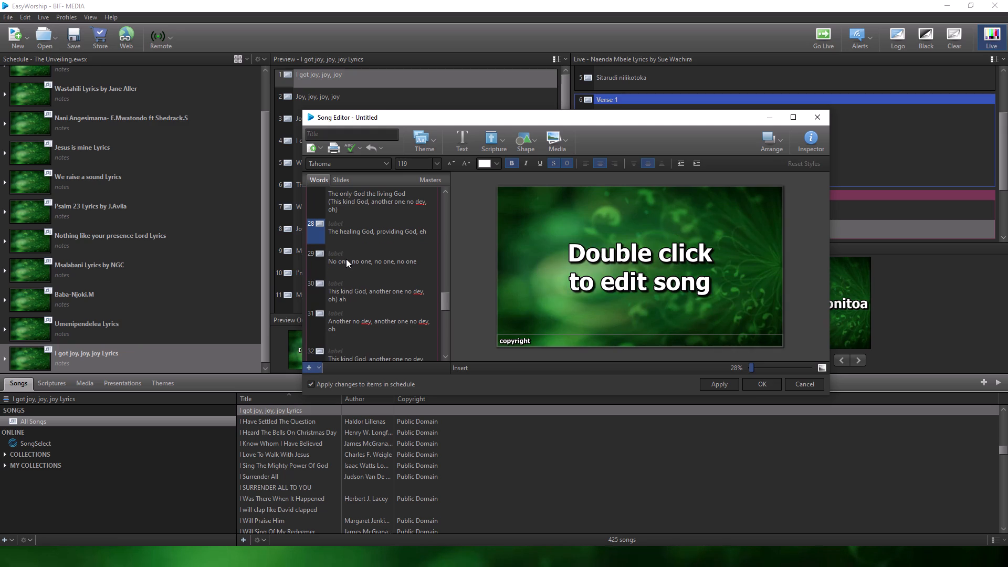
{"action": "left_click", "coordinate": [339, 265]}
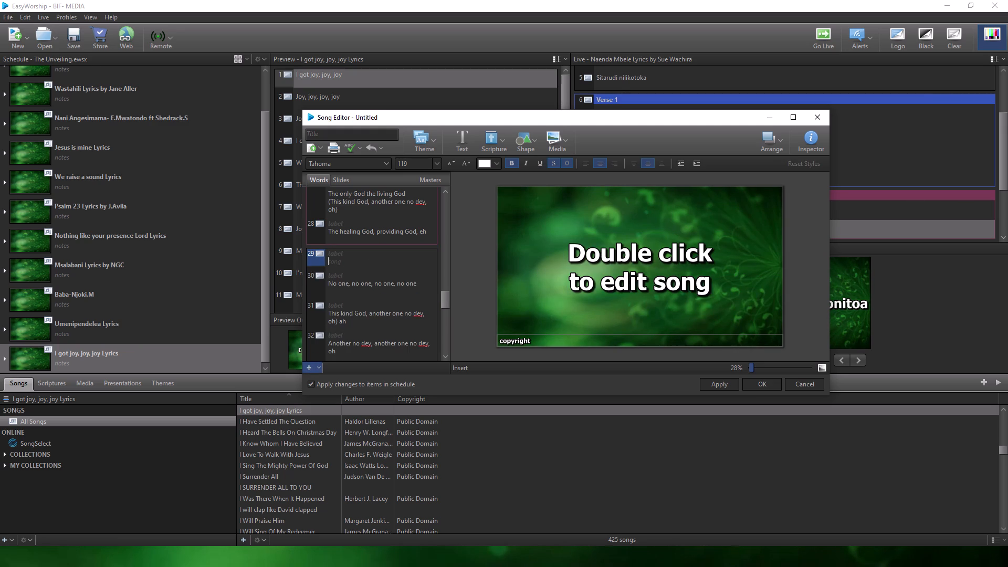
{"action": "key", "text": "ctrl+v"}
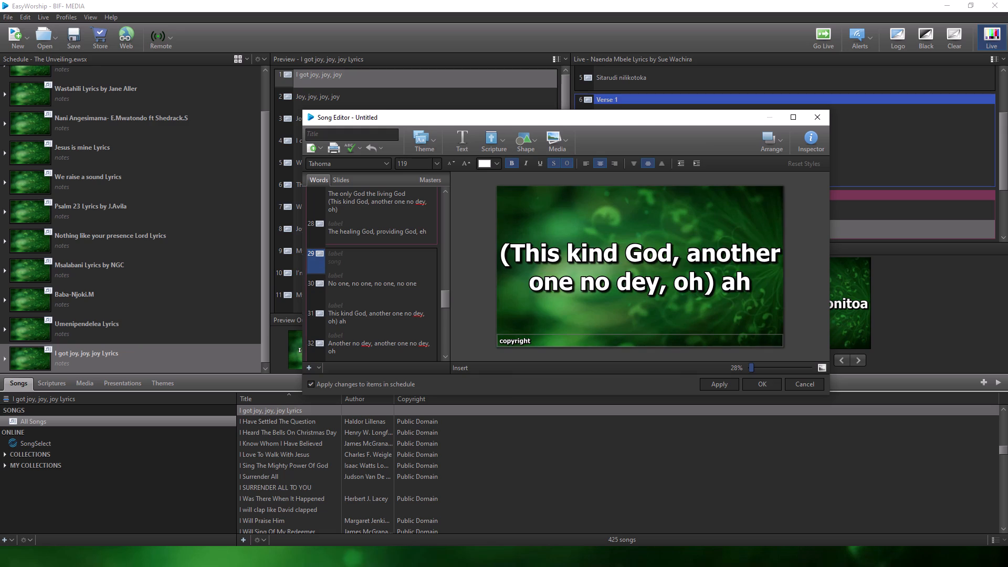
{"action": "left_click", "coordinate": [331, 259]}
{"action": "key", "text": "BackSpace"}
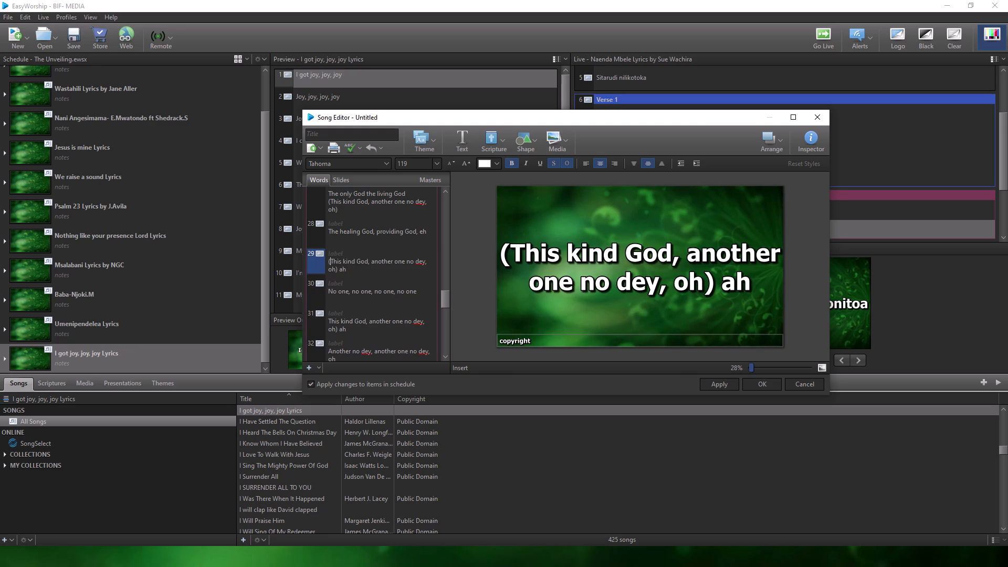
{"action": "left_click", "coordinate": [338, 269]}
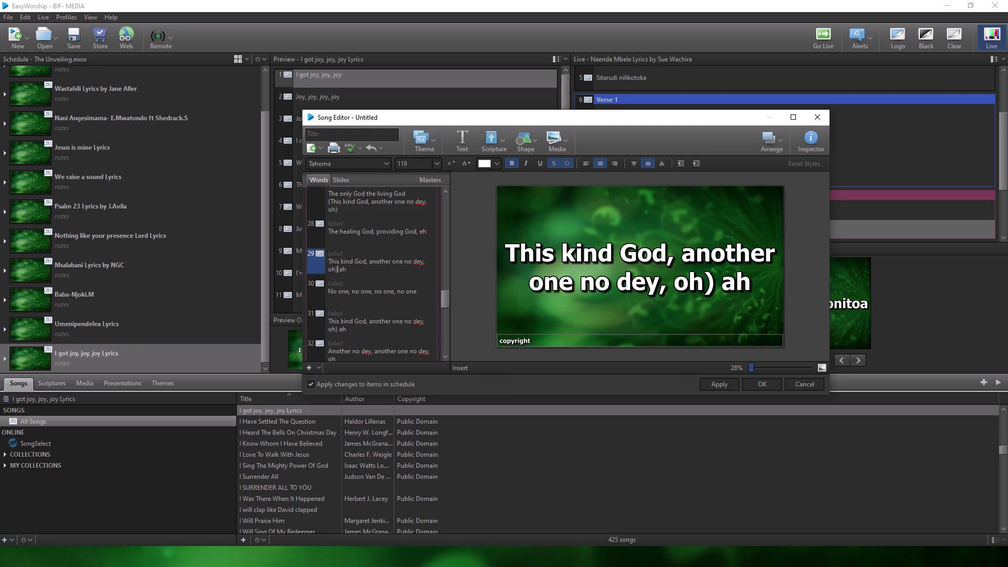
{"action": "key", "text": "BackSpace"}
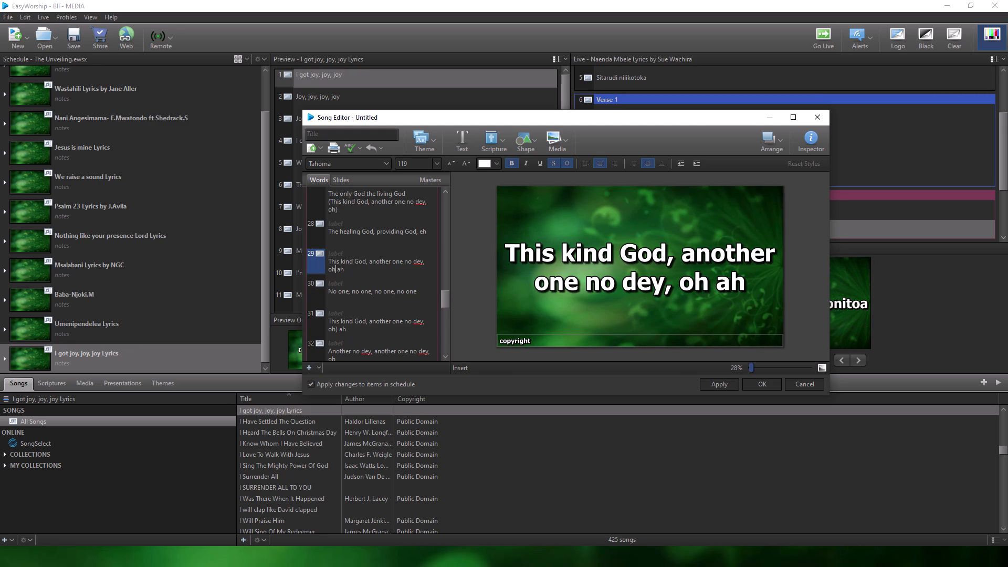
Delete the leftover closing bracket after "oh" in slide 31.
{"action": "left_click", "coordinate": [338, 328]}
{"action": "key", "text": "BackSpace"}
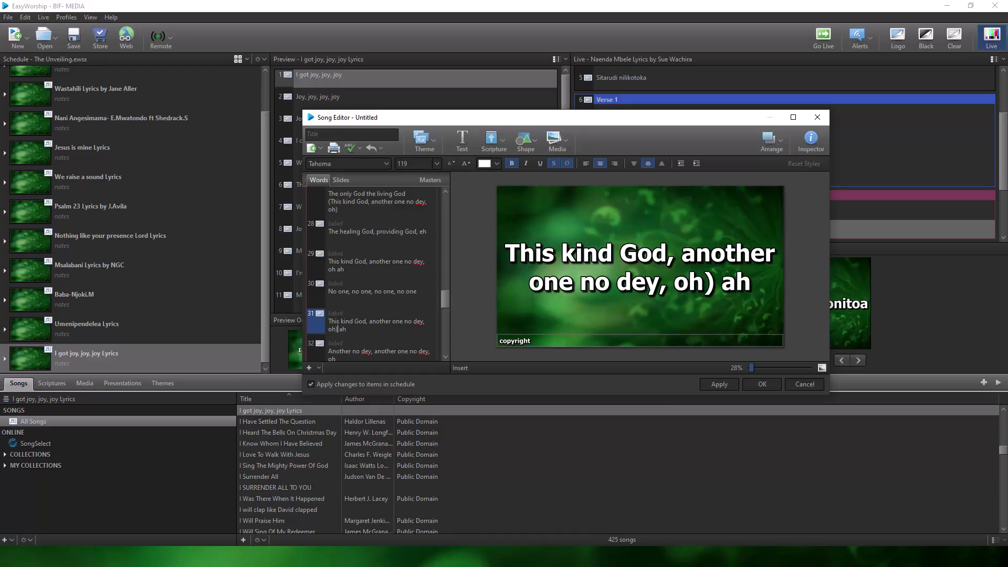
Move the bracketed "This kind God, another one no dey, oh" response from chorus slide 27 onto a new following slide, without the brackets.
{"action": "scroll", "coordinate": [355, 299], "scroll_direction": "up", "scroll_amount": 5}
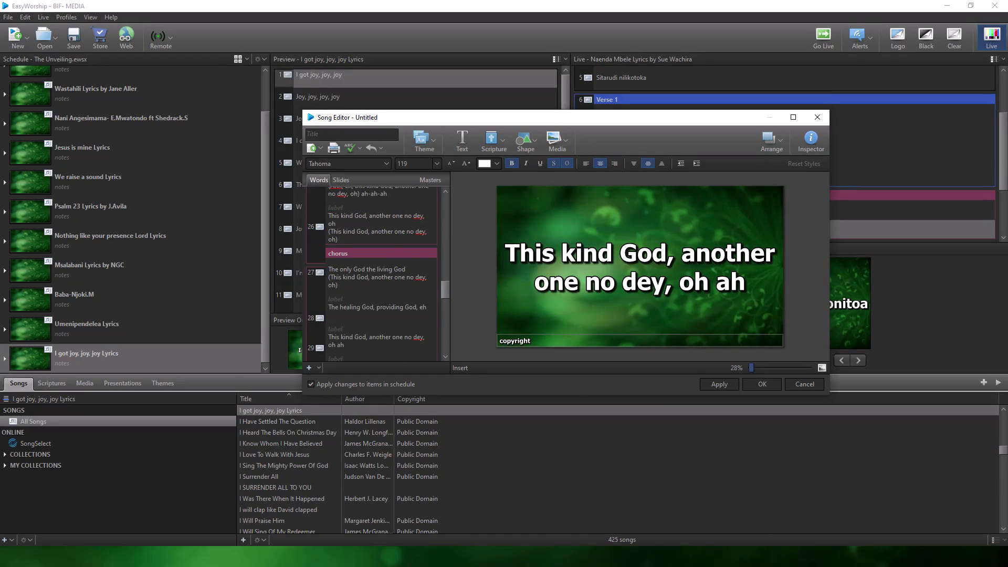
{"action": "left_click", "coordinate": [344, 289]}
{"action": "left_click", "coordinate": [344, 304]}
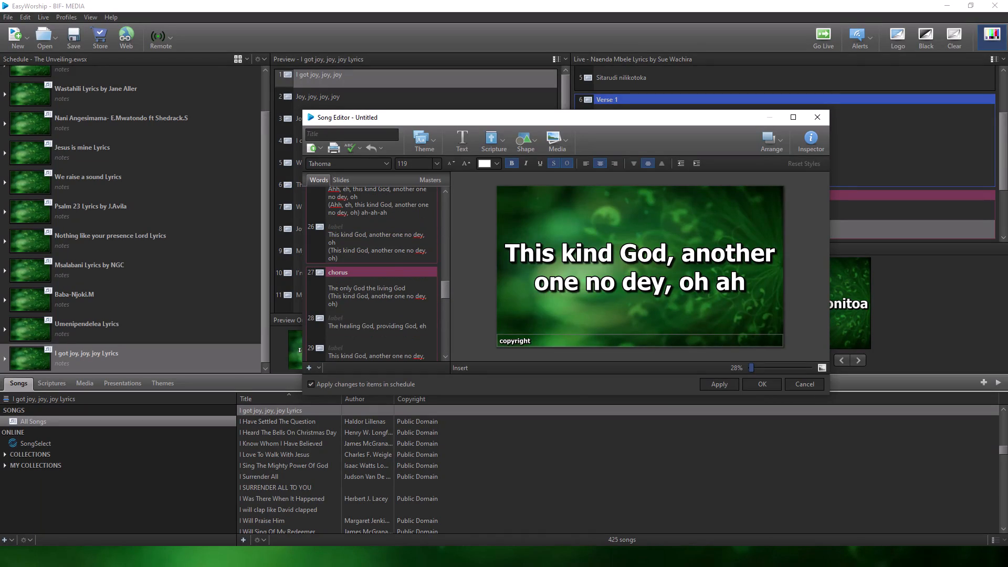
{"action": "left_click", "coordinate": [343, 306]}
{"action": "left_click_drag", "start_coordinate": [343, 306], "coordinate": [327, 293]}
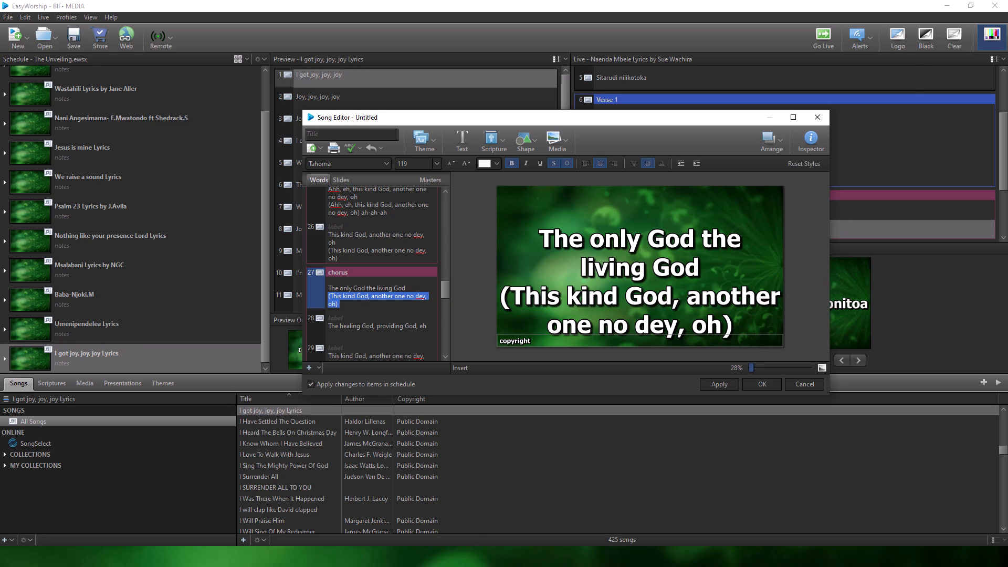
{"action": "key", "text": "ctrl+c"}
{"action": "key", "text": "BackSpace"}
{"action": "left_click", "coordinate": [307, 365]}
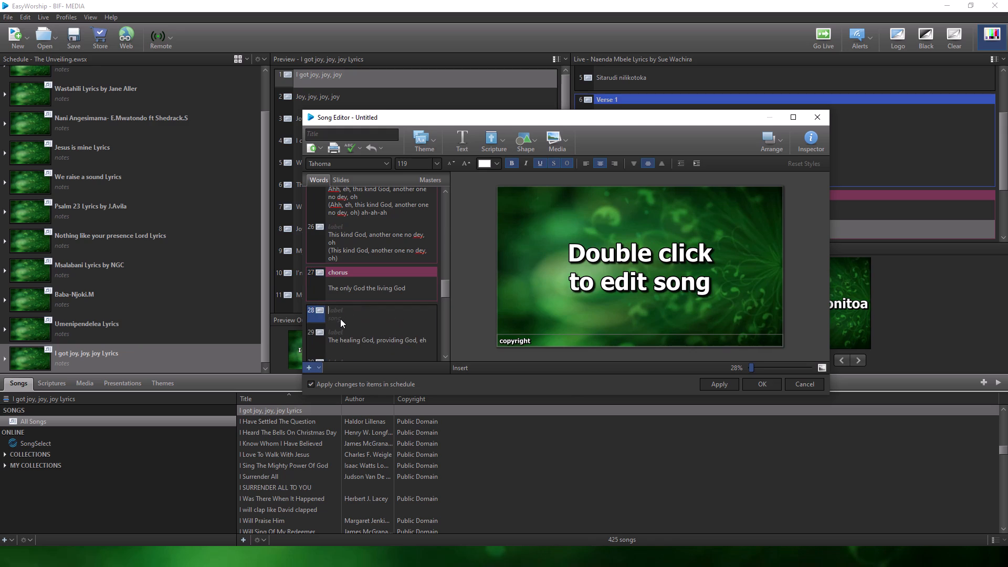
{"action": "left_click", "coordinate": [340, 319]}
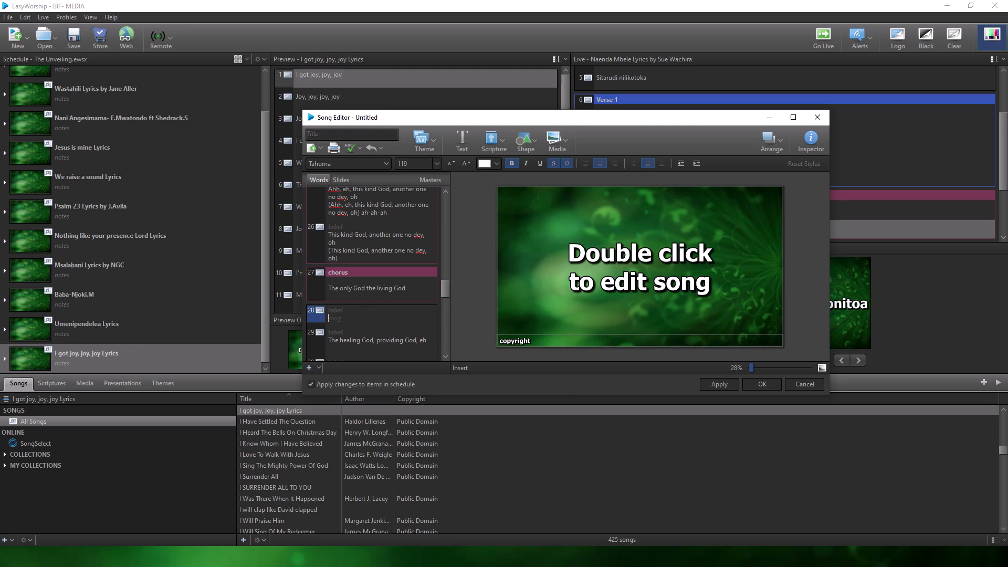
{"action": "key", "text": "ctrl+v"}
{"action": "key", "text": "BackSpace"}
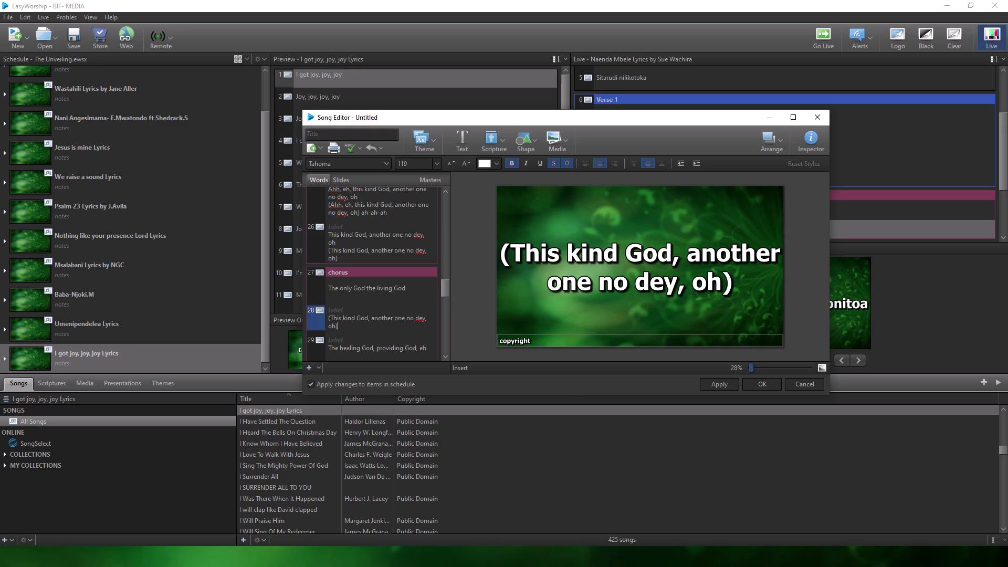
{"action": "left_click", "coordinate": [331, 318]}
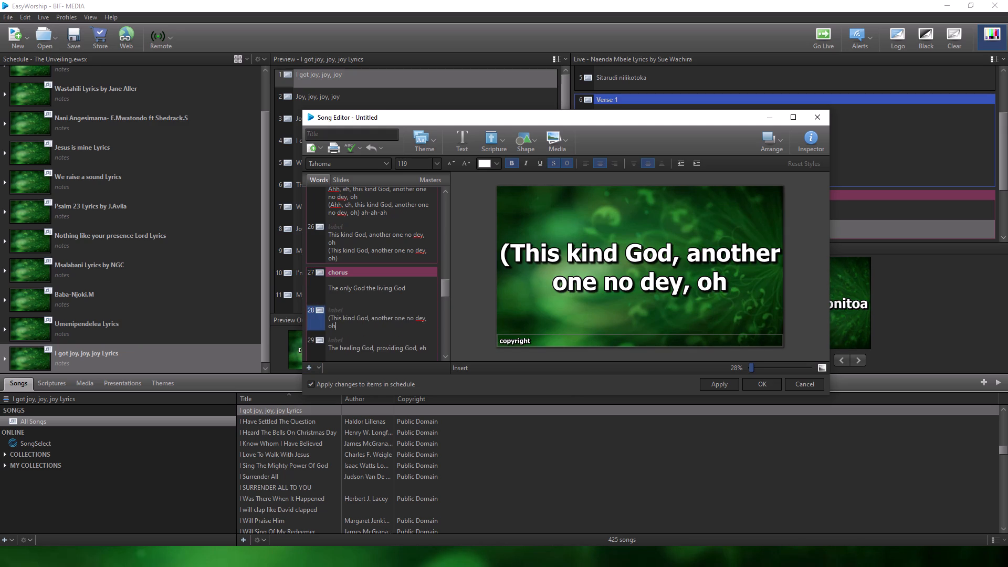
{"action": "key", "text": "BackSpace"}
Move the bracketed "This kind God, another one no dey, oh" response from slide 26 onto a new following slide, without the brackets.
{"action": "scroll", "coordinate": [355, 302], "scroll_direction": "up", "scroll_amount": 2}
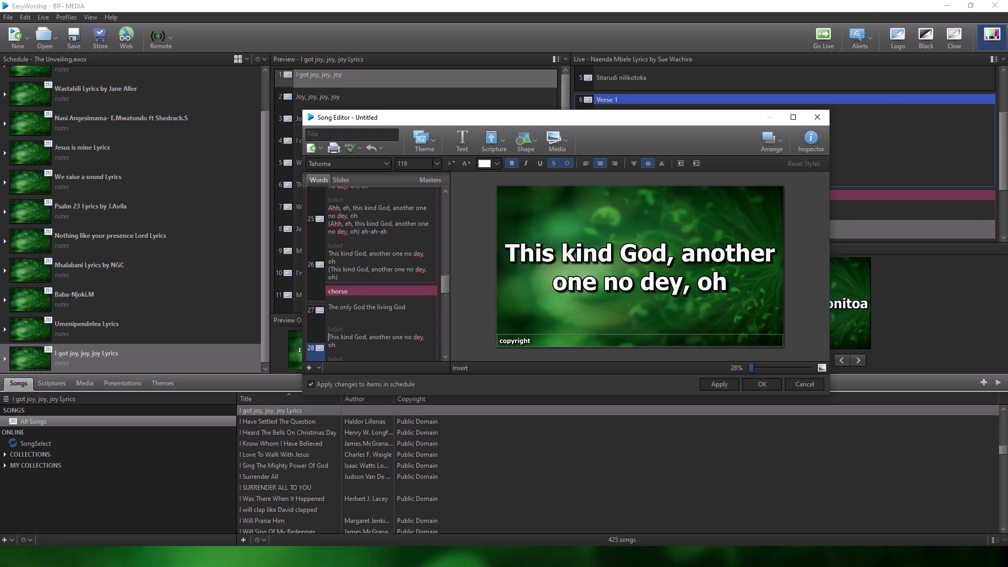
{"action": "left_click_drag", "start_coordinate": [341, 295], "coordinate": [325, 289]}
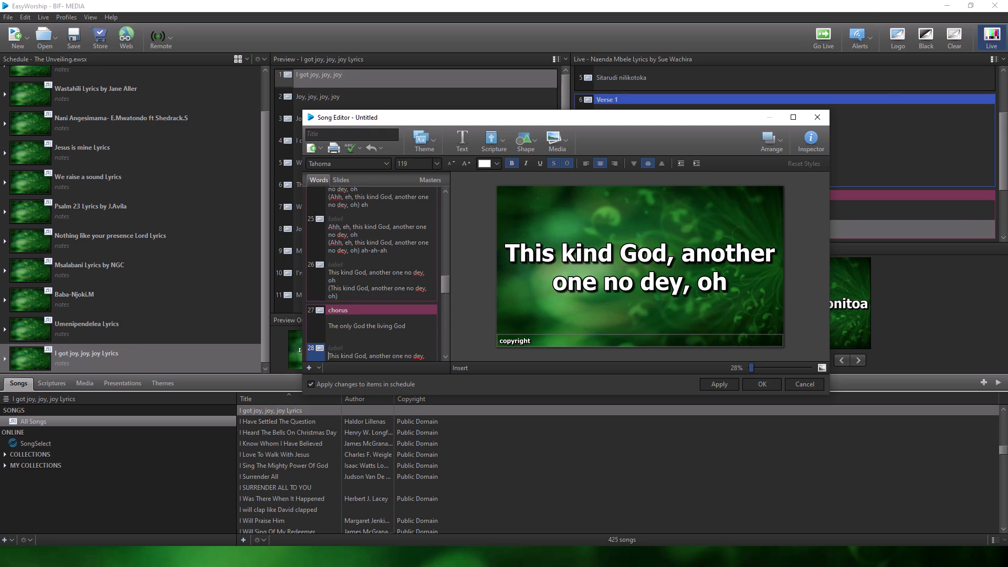
{"action": "left_click_drag", "start_coordinate": [325, 289], "coordinate": [325, 288]}
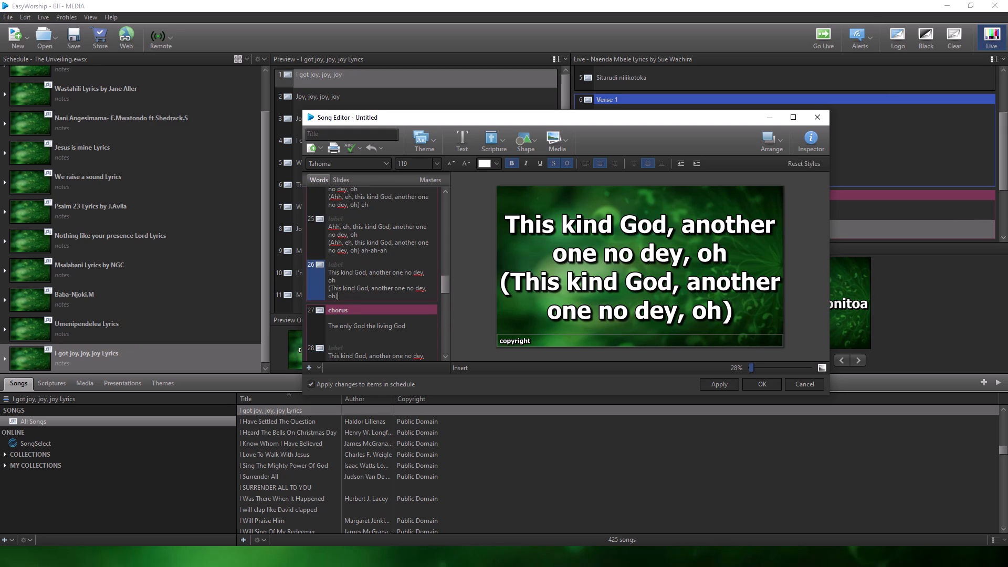
{"action": "key", "text": "ctrl+c"}
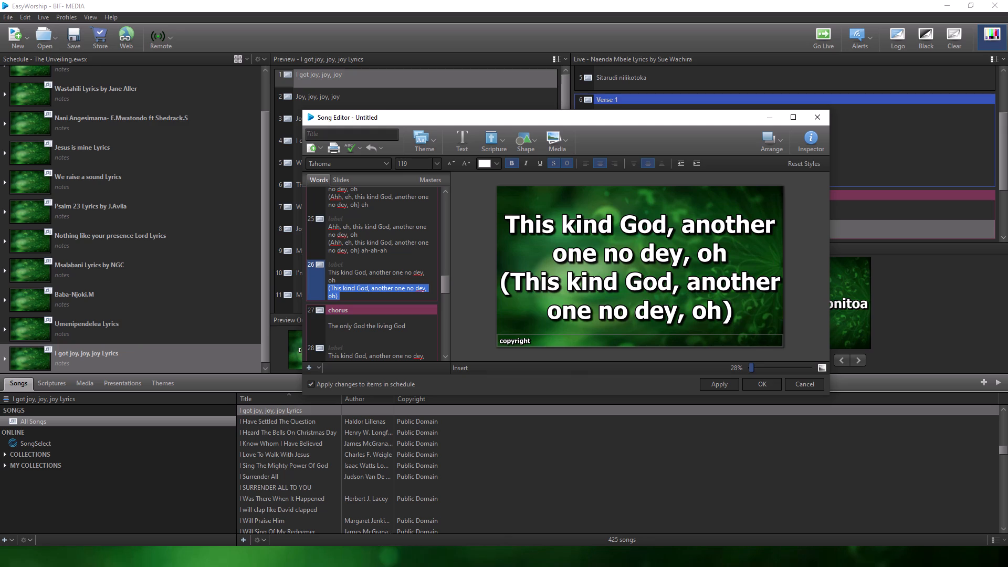
{"action": "key", "text": "BackSpace"}
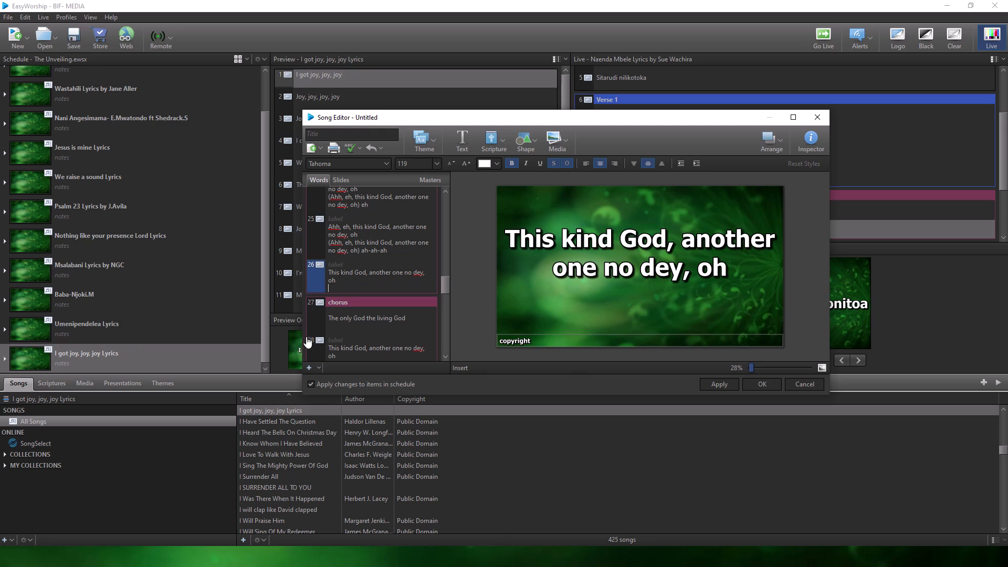
{"action": "left_click", "coordinate": [309, 366]}
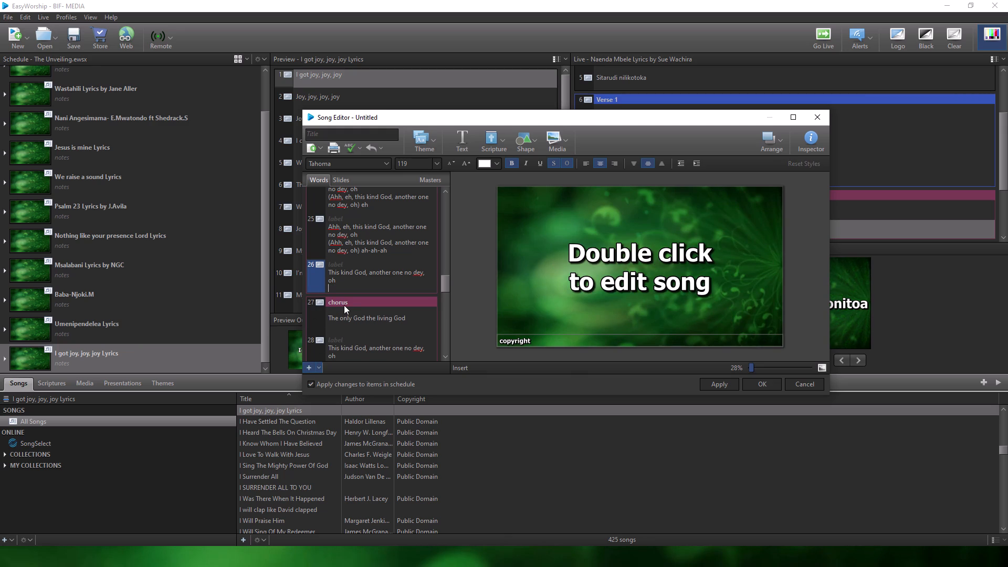
{"action": "left_click", "coordinate": [334, 311]}
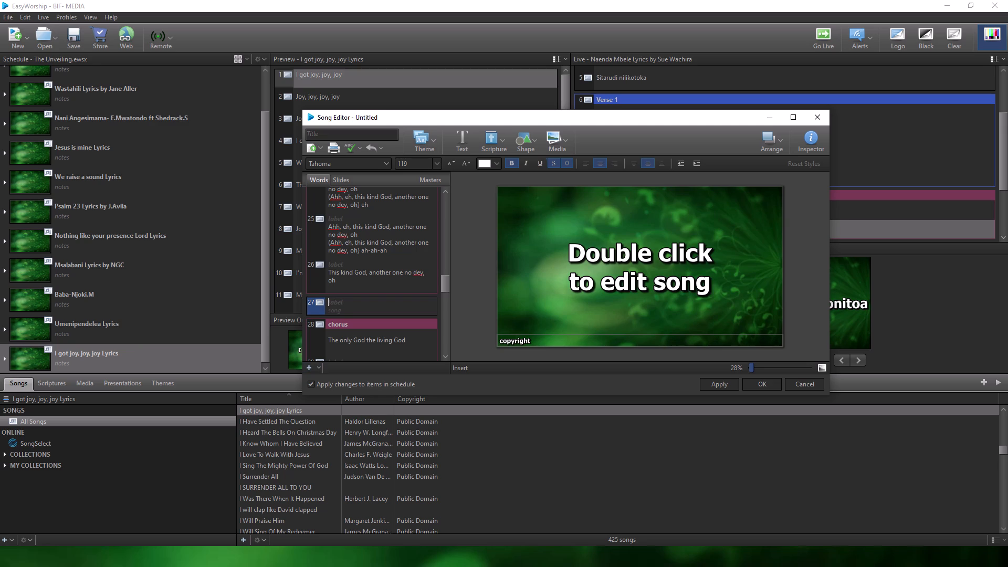
{"action": "key", "text": "ctrl+v"}
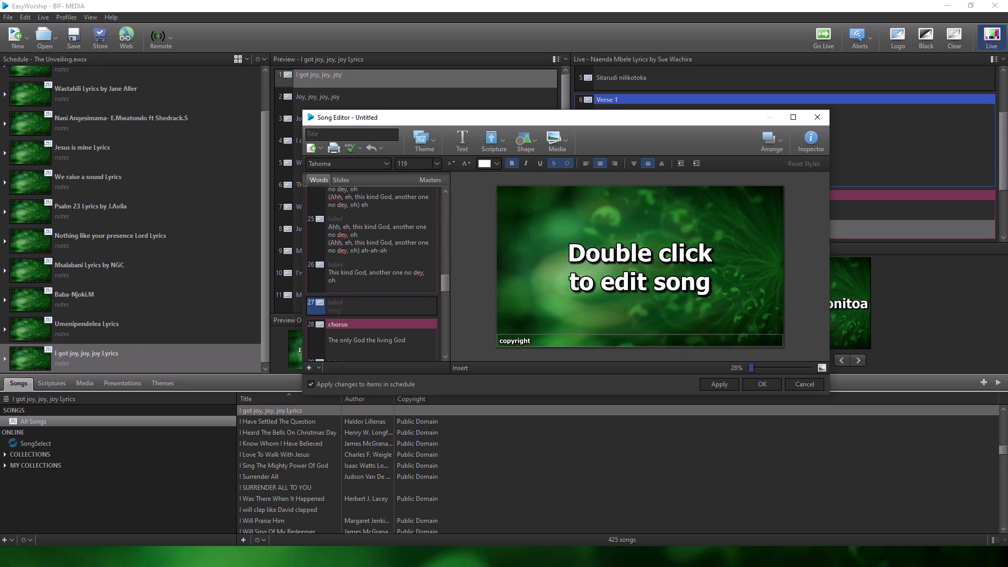
{"action": "key", "text": "BackSpace"}
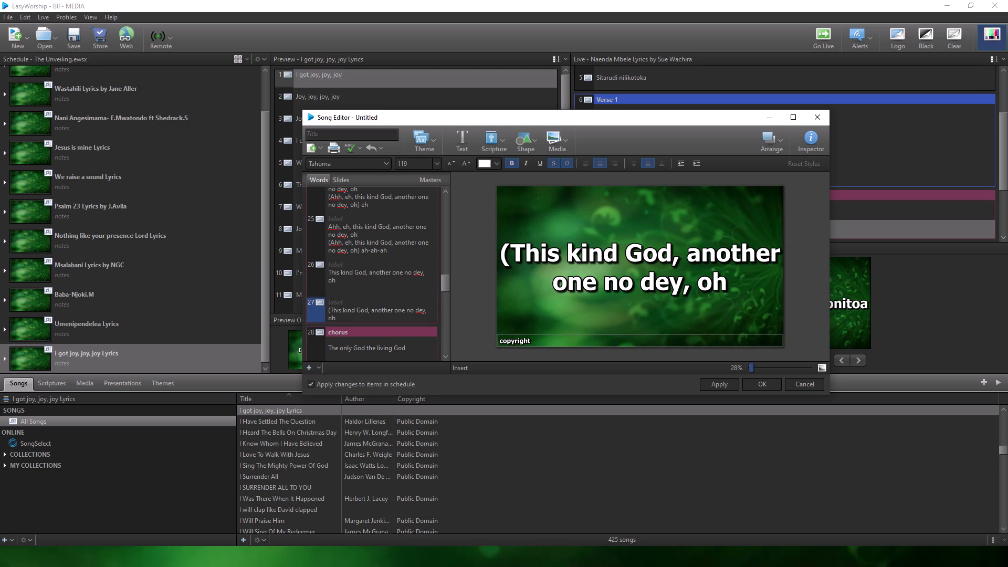
{"action": "left_click", "coordinate": [330, 310]}
{"action": "key", "text": "BackSpace"}
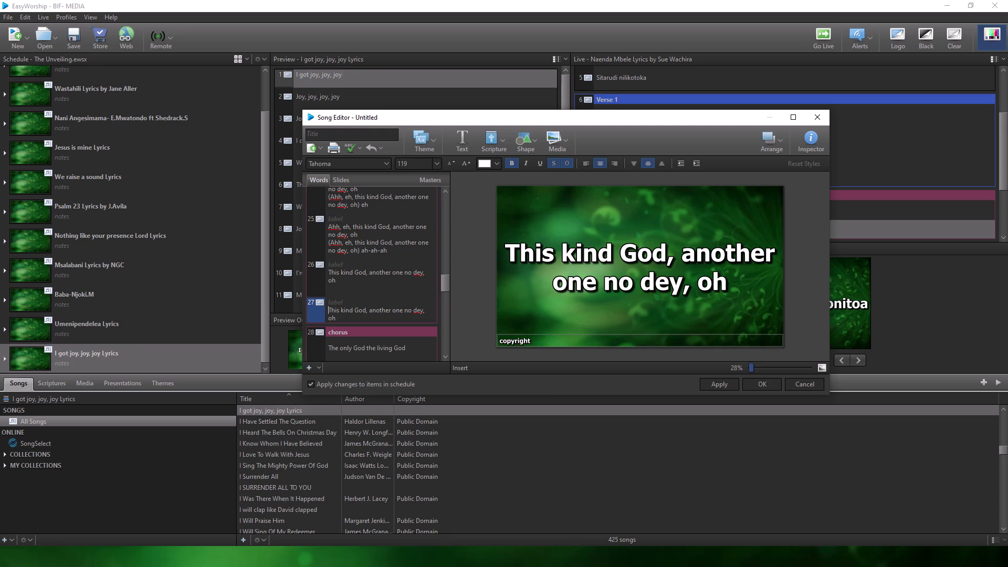
Move the "(Ahh, eh, this kind God, another one no dey, oh) ah-ah-ah" response from slide 25 onto a new following slide and remove both brackets.
{"action": "scroll", "coordinate": [376, 294], "scroll_direction": "up", "scroll_amount": 2}
{"action": "left_click_drag", "start_coordinate": [394, 289], "coordinate": [324, 282]}
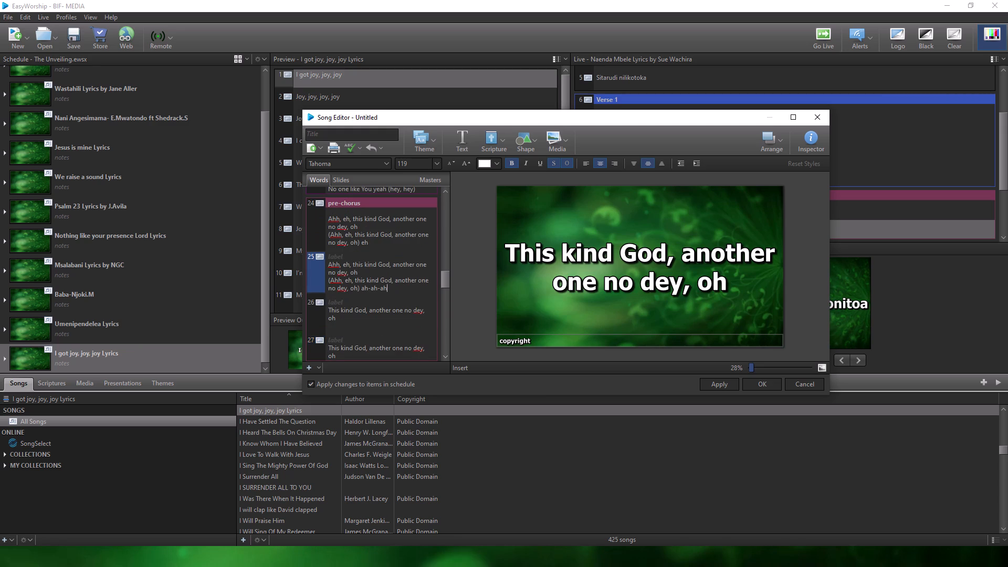
{"action": "key", "text": "ctrl+c"}
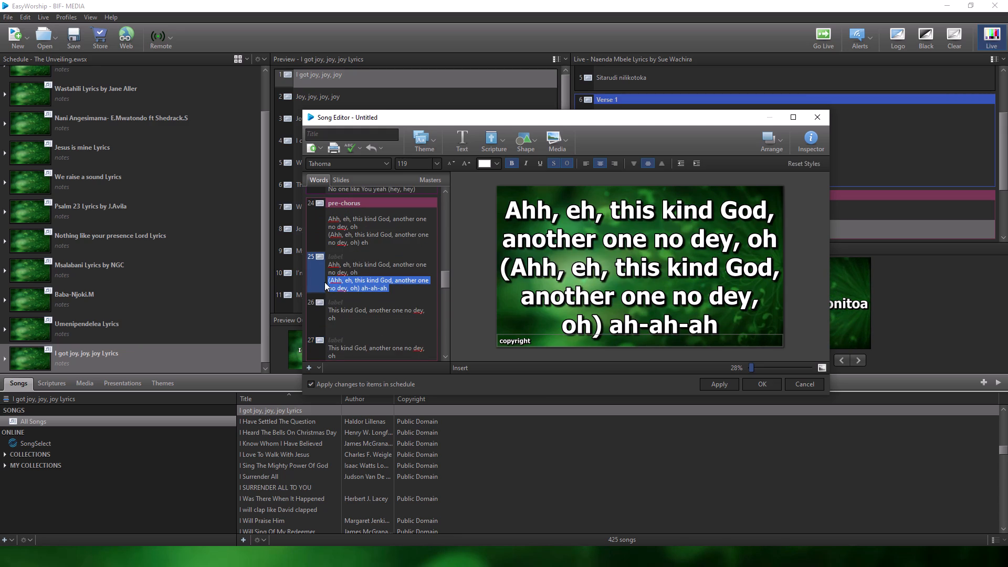
{"action": "key", "text": "BackSpace"}
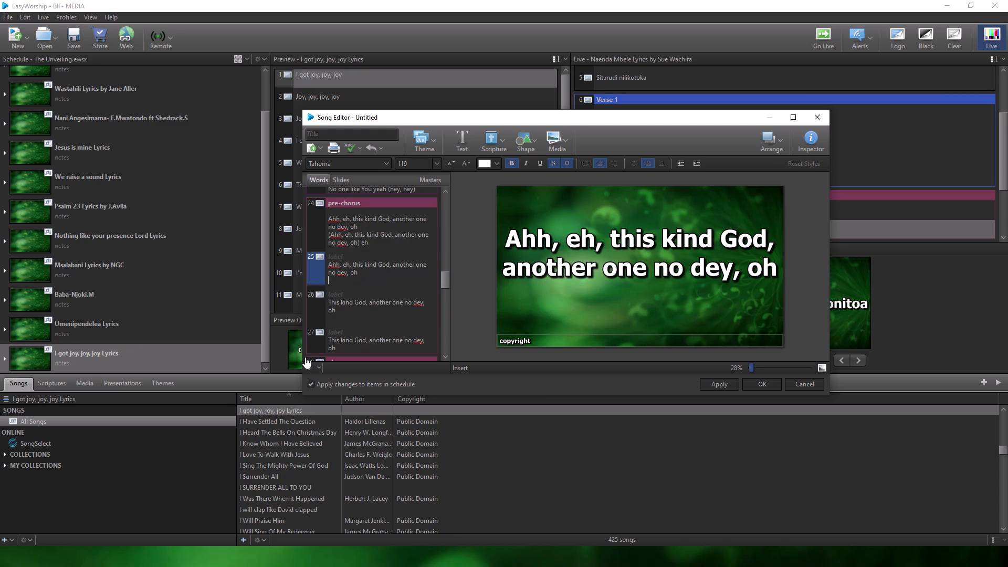
{"action": "left_click", "coordinate": [307, 367]}
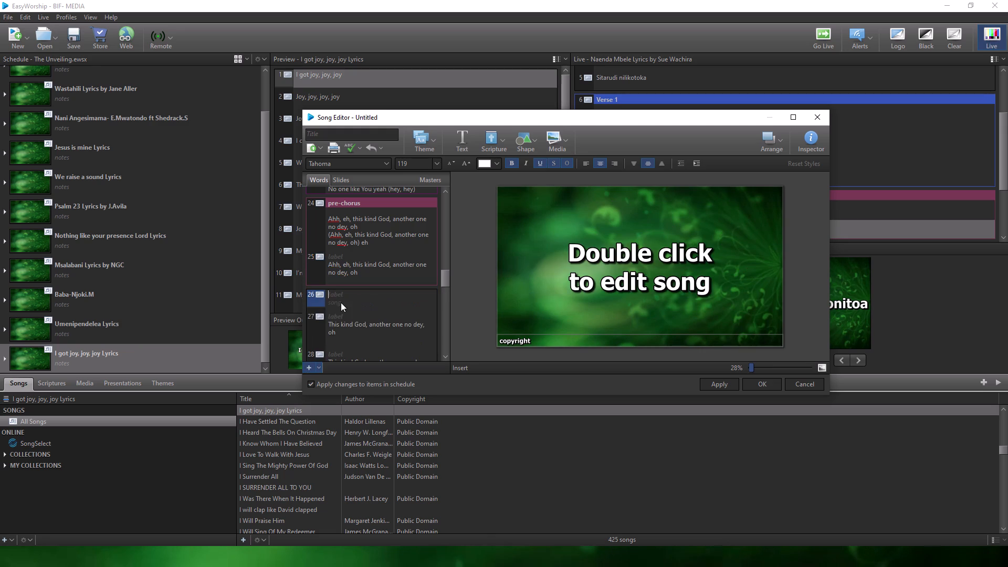
{"action": "left_click", "coordinate": [341, 302]}
{"action": "key", "text": "ctrl+v"}
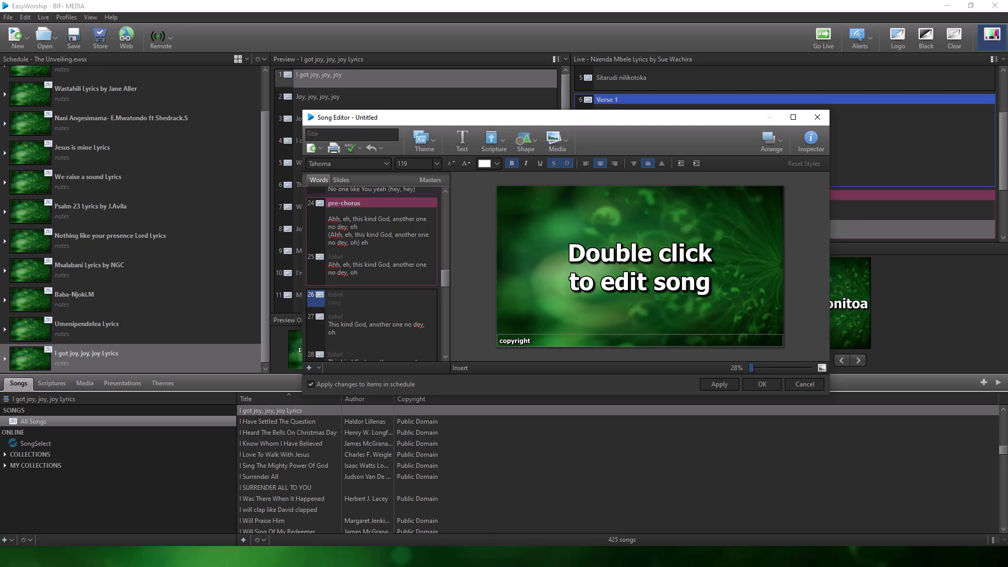
{"action": "left_click", "coordinate": [330, 300]}
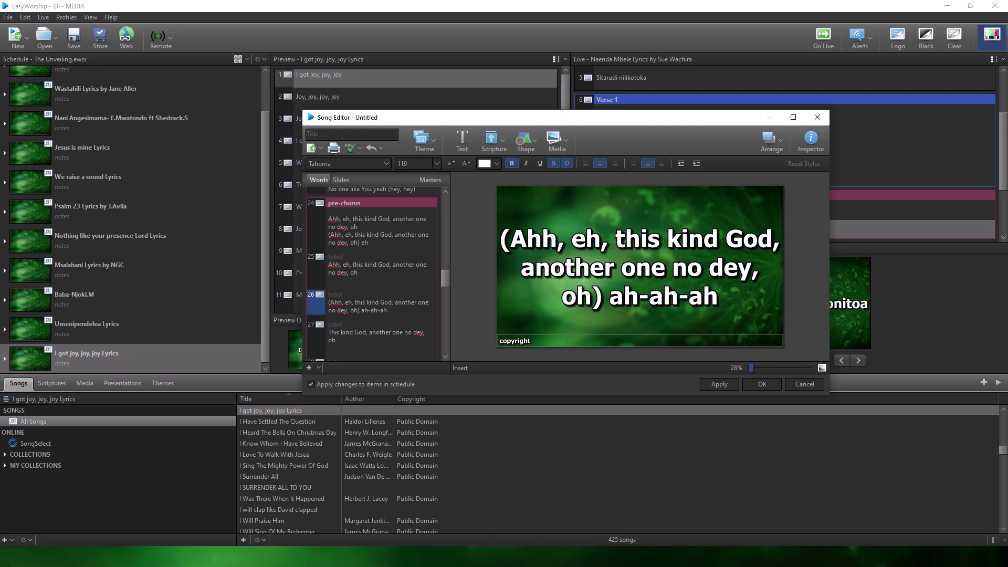
{"action": "key", "text": "BackSpace"}
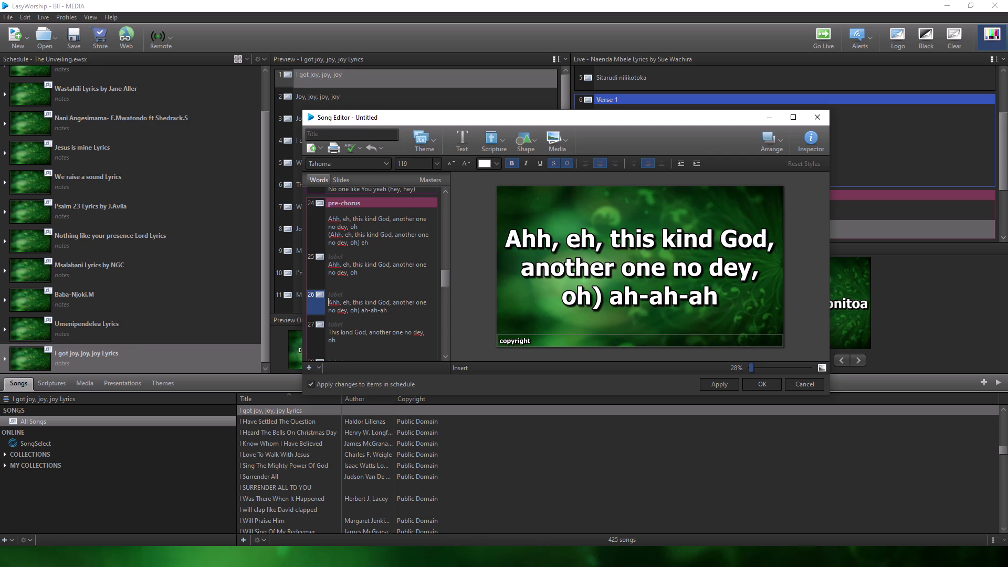
{"action": "left_click", "coordinate": [360, 311]}
{"action": "key", "text": "BackSpace"}
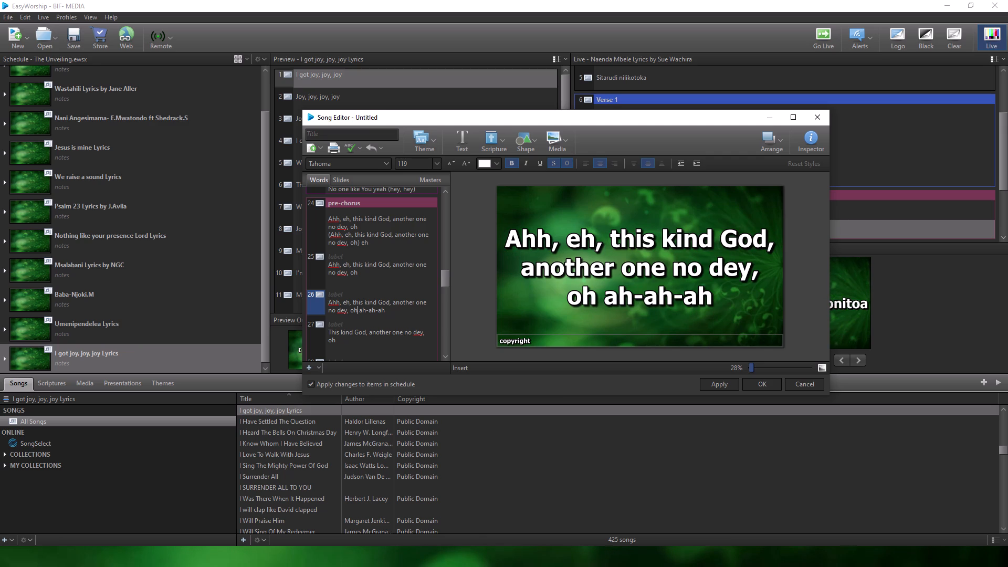
Move the "(Ahh, eh, this kind God, another one no dey, oh) eh" response from pre-chorus slide 24 onto a new following slide, without the brackets.
{"action": "scroll", "coordinate": [373, 303], "scroll_direction": "up", "scroll_amount": 4}
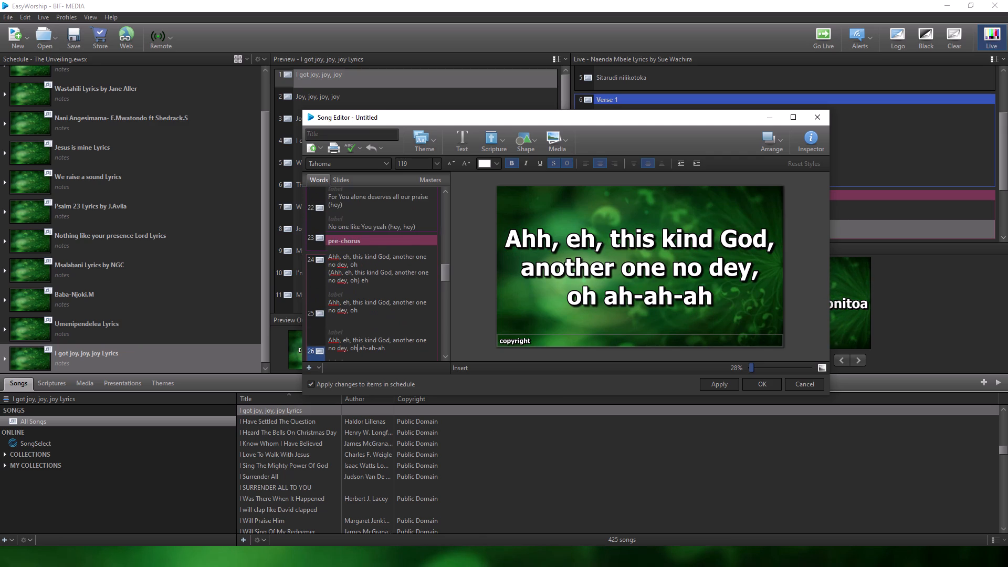
{"action": "left_click", "coordinate": [373, 319]}
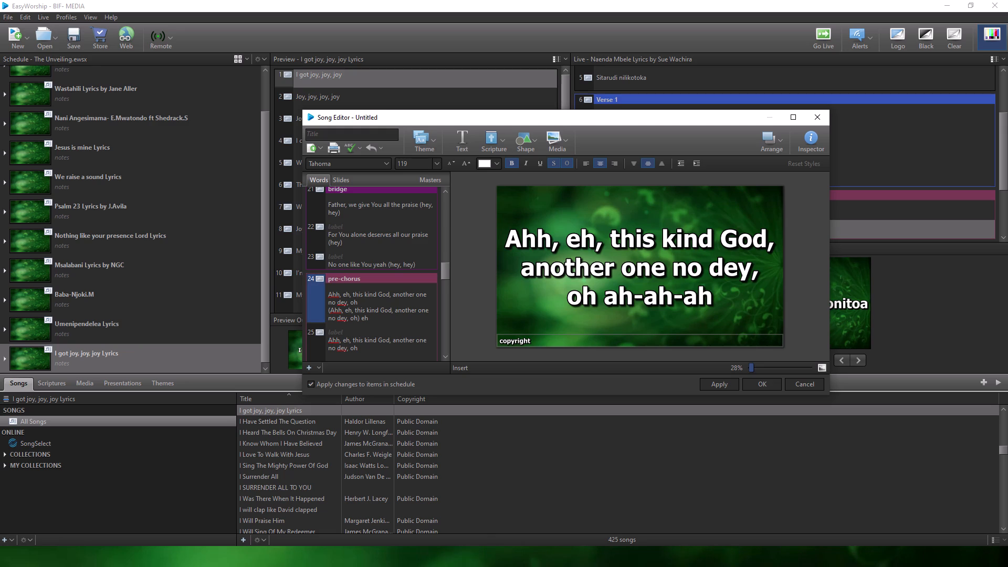
{"action": "left_click_drag", "start_coordinate": [373, 319], "coordinate": [324, 309]}
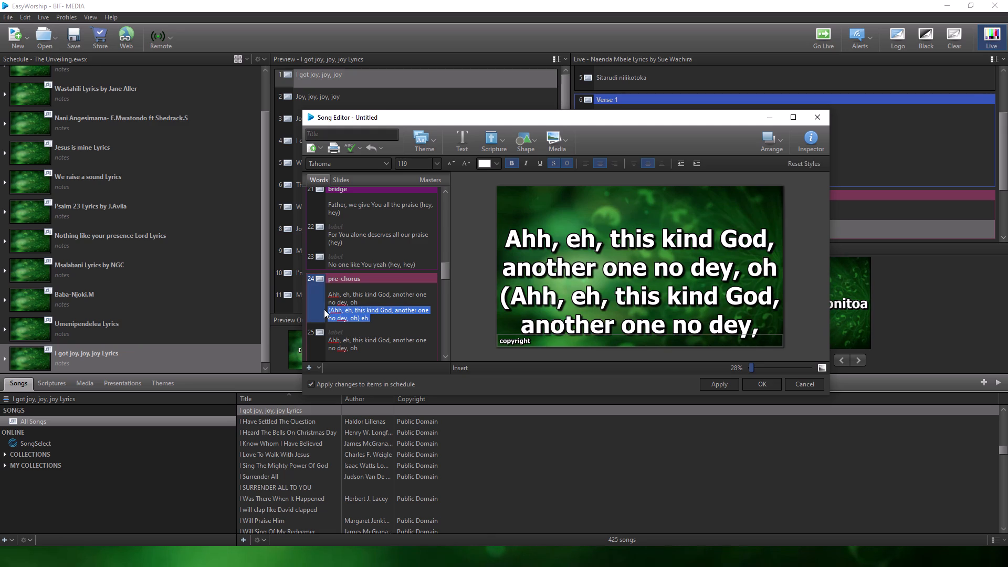
{"action": "key", "text": "ctrl+c"}
{"action": "key", "text": "BackSpace"}
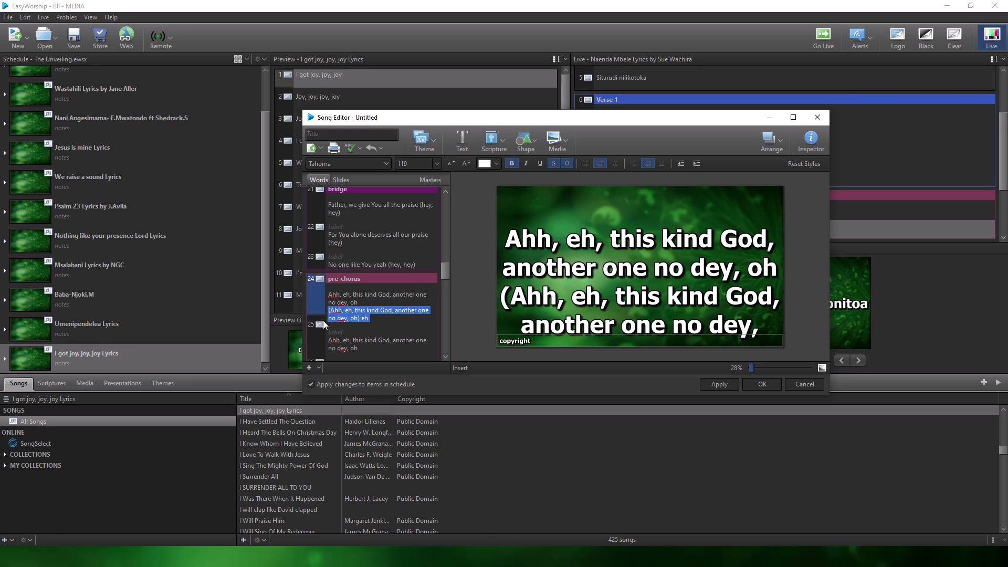
{"action": "left_click", "coordinate": [308, 369]}
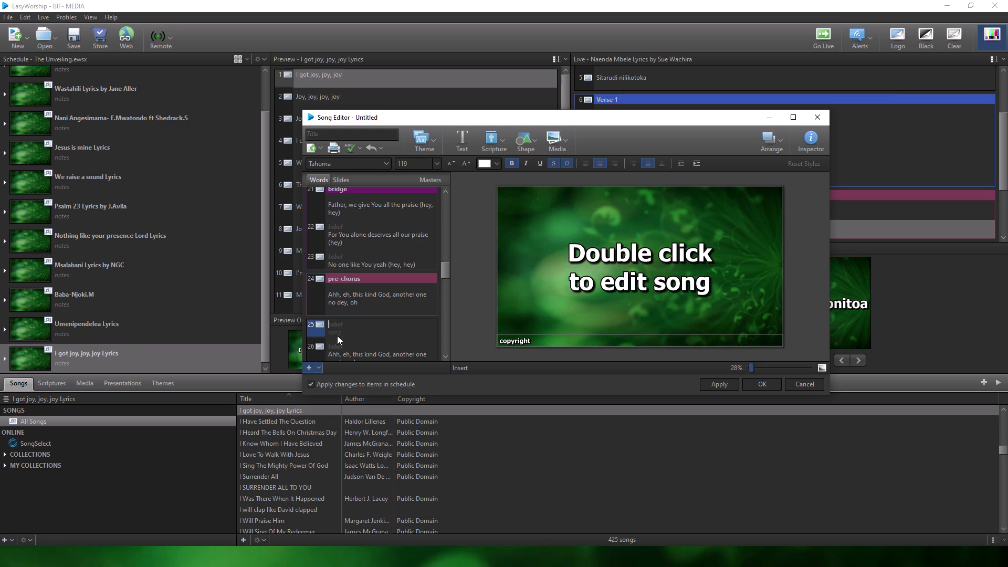
{"action": "left_click", "coordinate": [338, 333]}
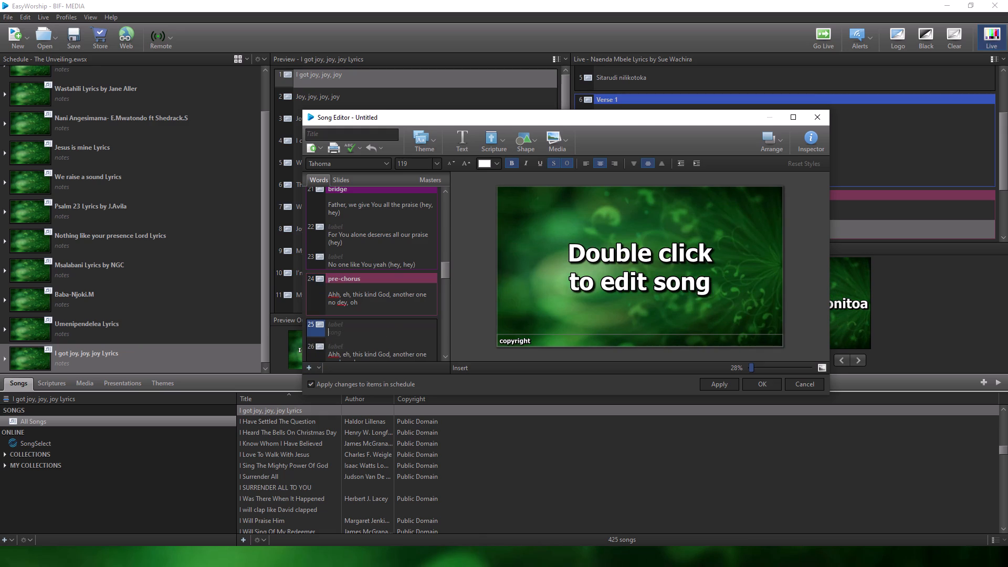
{"action": "key", "text": "ctrl+v"}
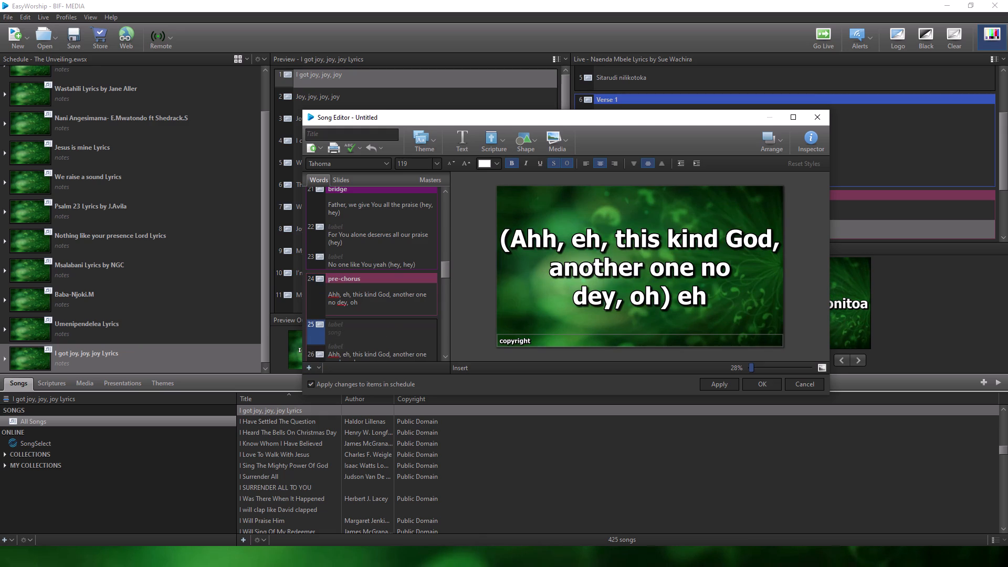
{"action": "left_click", "coordinate": [359, 340]}
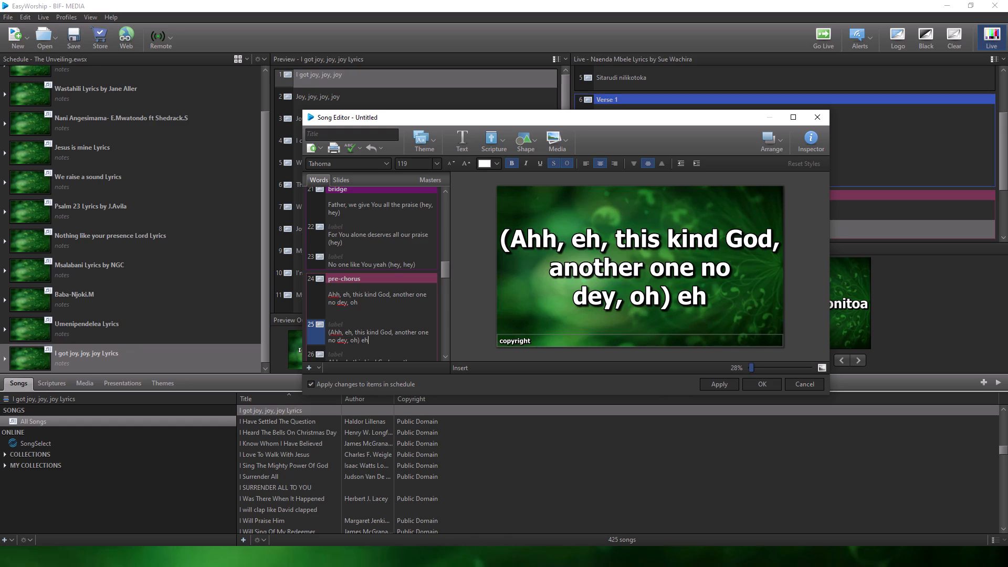
{"action": "key", "text": "BackSpace"}
{"action": "left_click", "coordinate": [329, 332]}
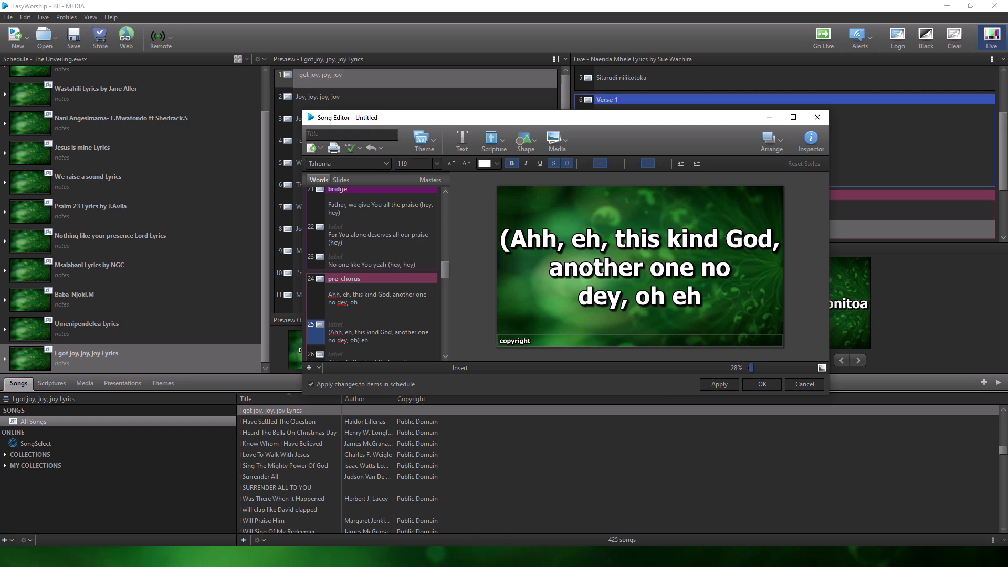
{"action": "key", "text": "BackSpace"}
Move "You, oh, oh (Only You dey do watin mortal man no fit do, eh)" from slide 18 onto a new following slide, without the brackets.
{"action": "scroll", "coordinate": [373, 283], "scroll_direction": "up", "scroll_amount": 1}
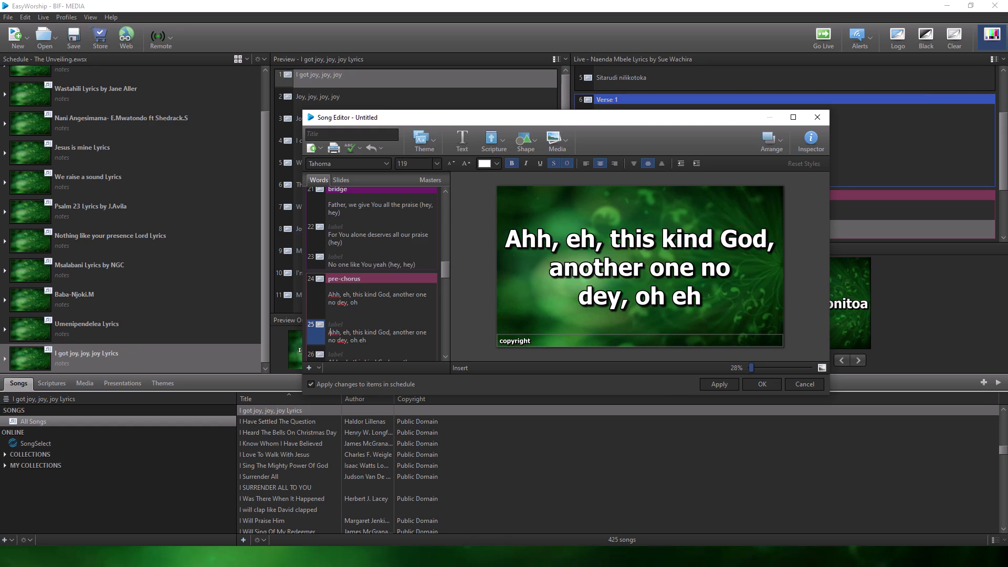
{"action": "scroll", "coordinate": [373, 283], "scroll_direction": "up", "scroll_amount": 4}
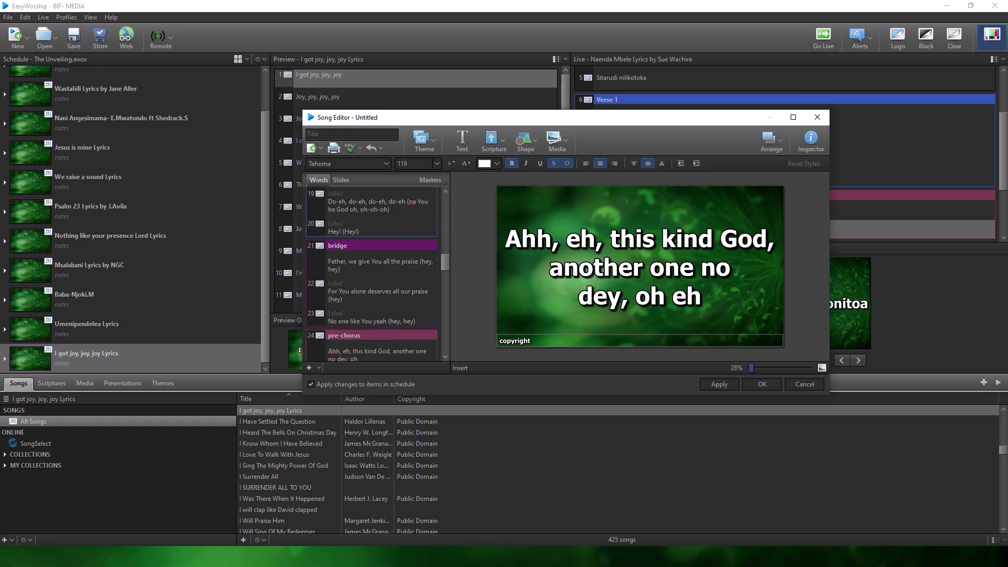
{"action": "scroll", "coordinate": [373, 283], "scroll_direction": "up", "scroll_amount": 6}
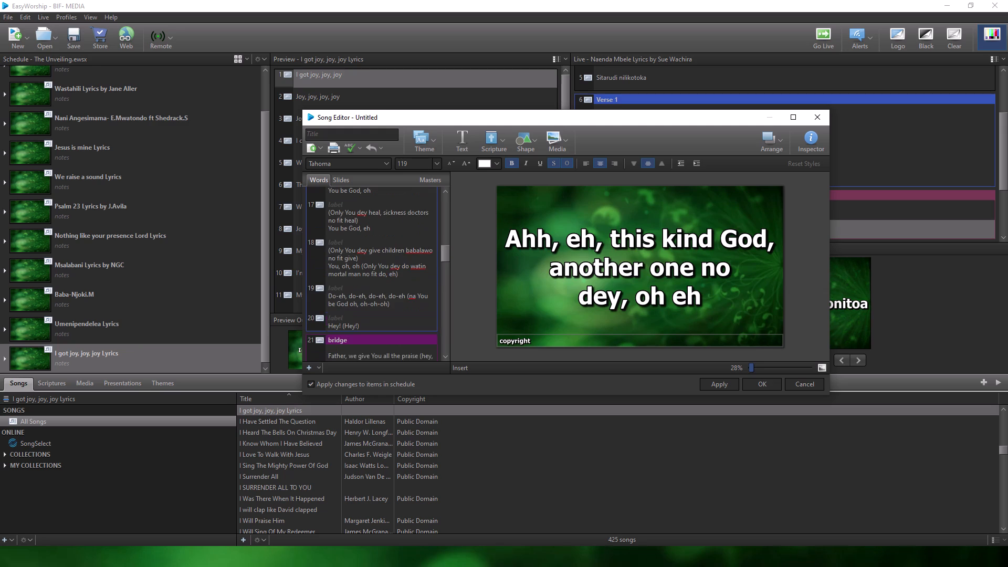
{"action": "scroll", "coordinate": [373, 283], "scroll_direction": "up", "scroll_amount": 1}
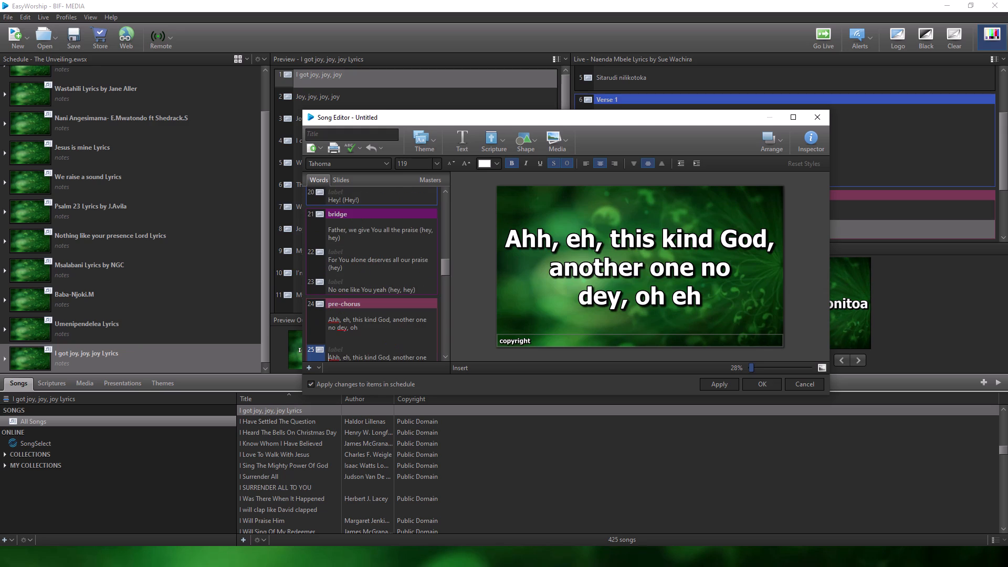
{"action": "scroll", "coordinate": [395, 311], "scroll_direction": "up", "scroll_amount": 3}
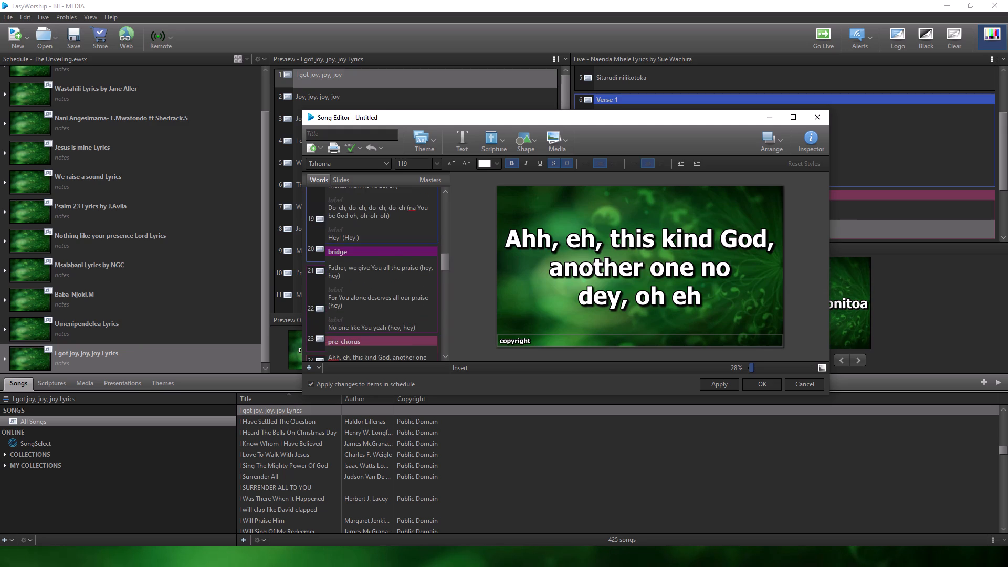
{"action": "scroll", "coordinate": [395, 311], "scroll_direction": "up", "scroll_amount": 4}
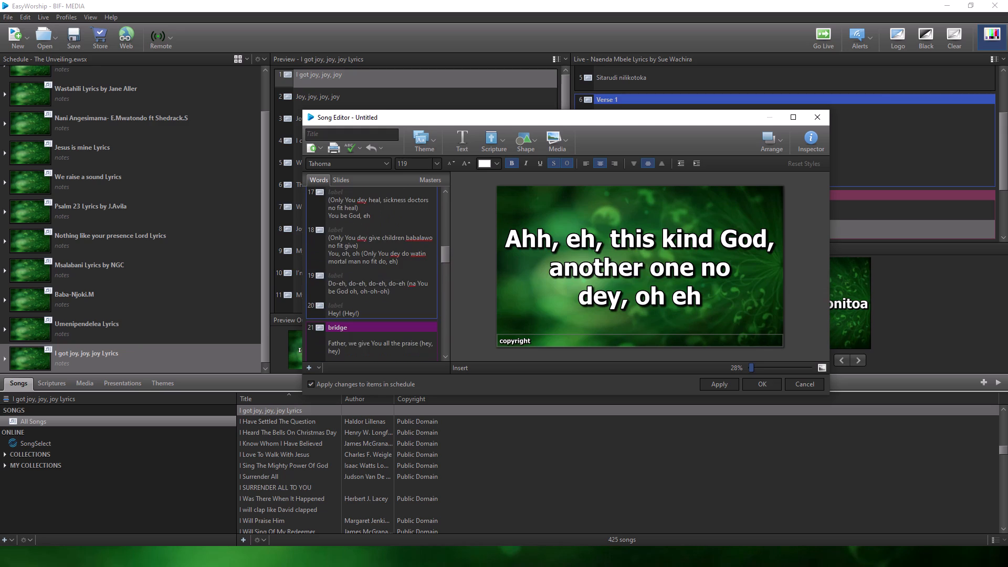
{"action": "left_click", "coordinate": [403, 280]}
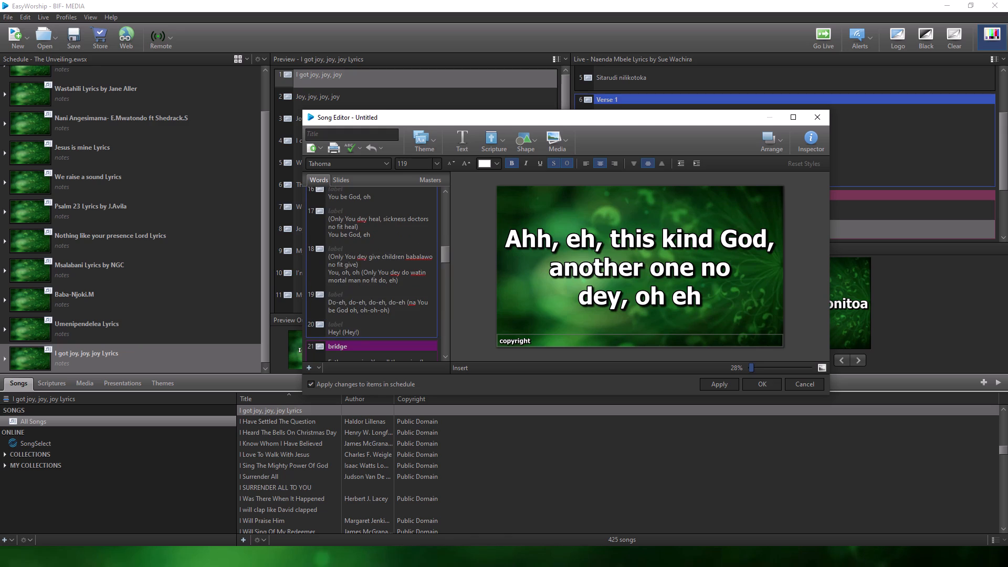
{"action": "left_click_drag", "start_coordinate": [404, 281], "coordinate": [324, 274]}
{"action": "key", "text": "ctrl+c"}
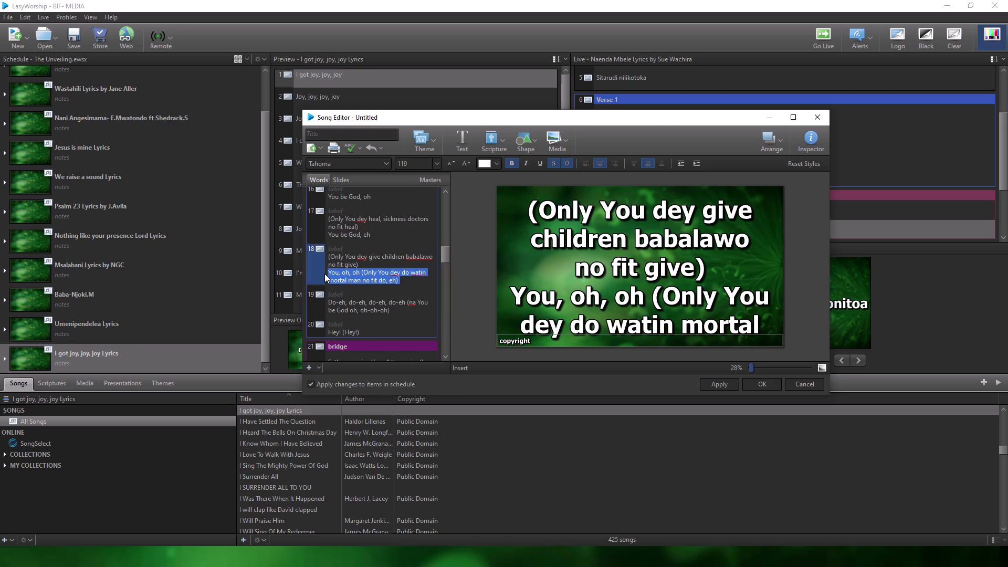
{"action": "key", "text": "BackSpace"}
{"action": "left_click", "coordinate": [308, 365]}
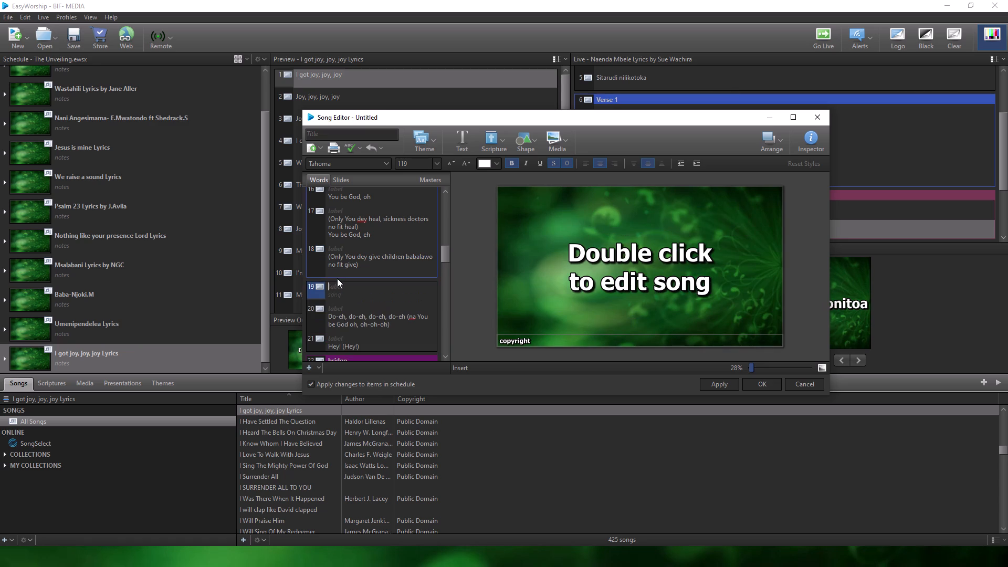
{"action": "left_click", "coordinate": [339, 295]}
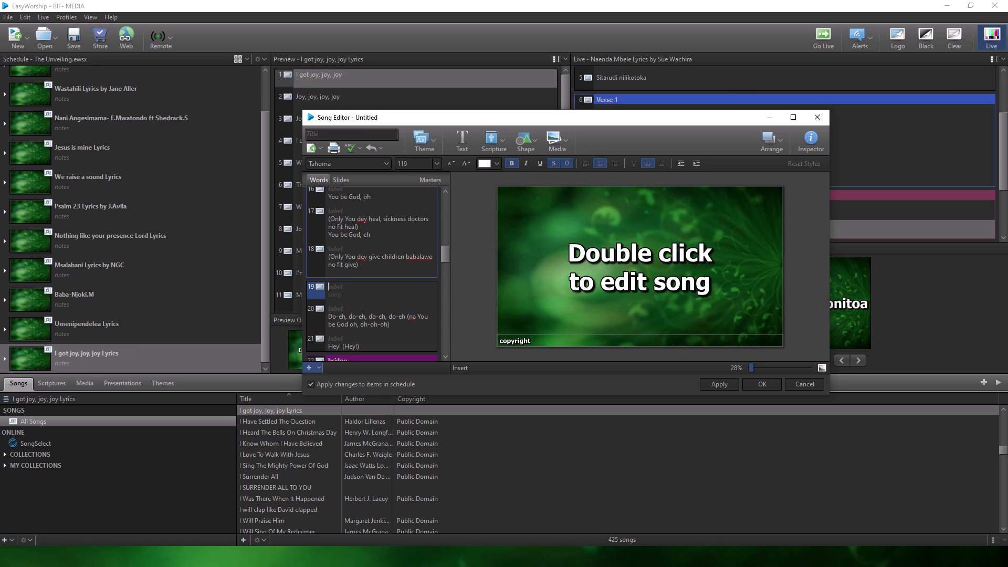
{"action": "key", "text": "ctrl+v"}
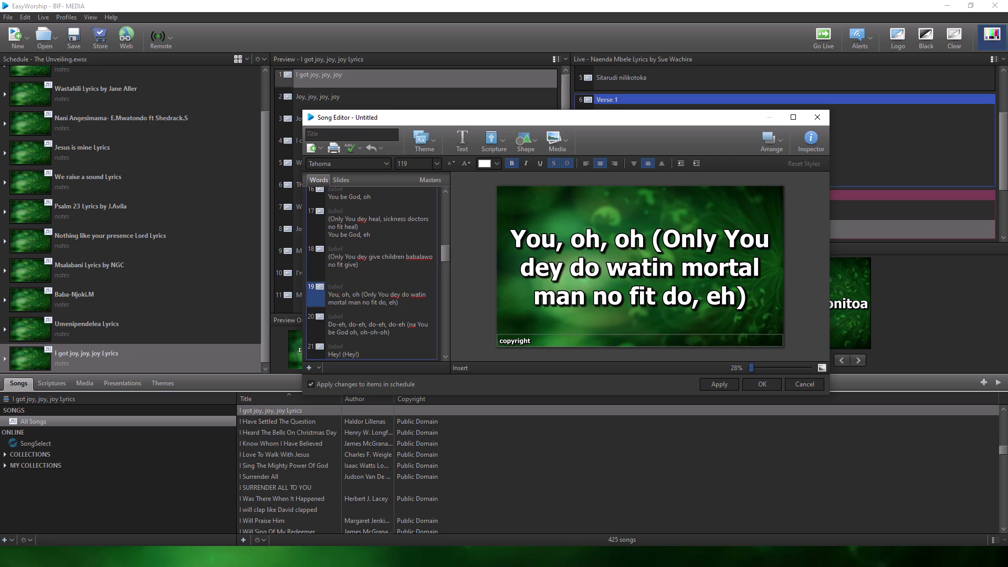
{"action": "key", "text": "BackSpace"}
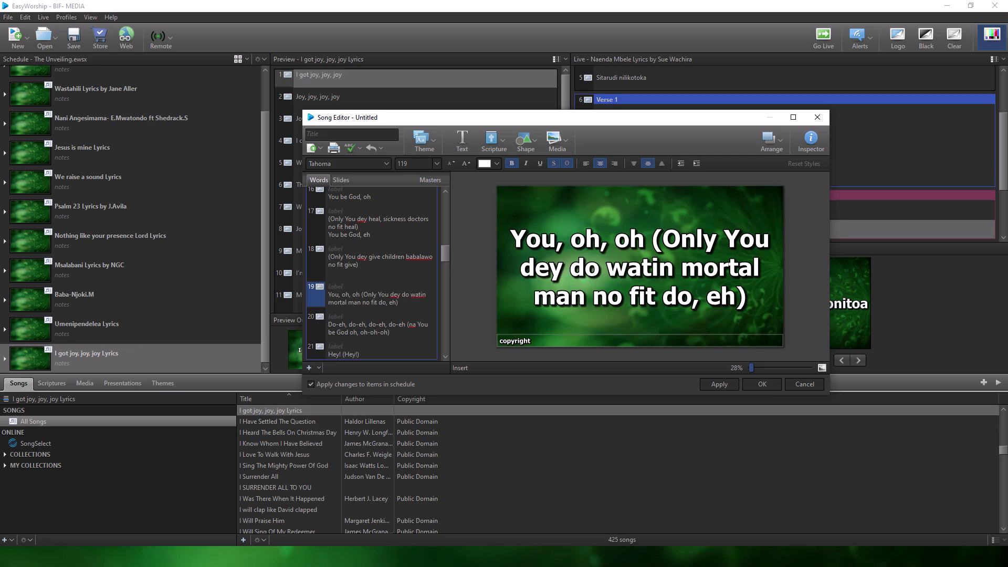
{"action": "left_click", "coordinate": [364, 295]}
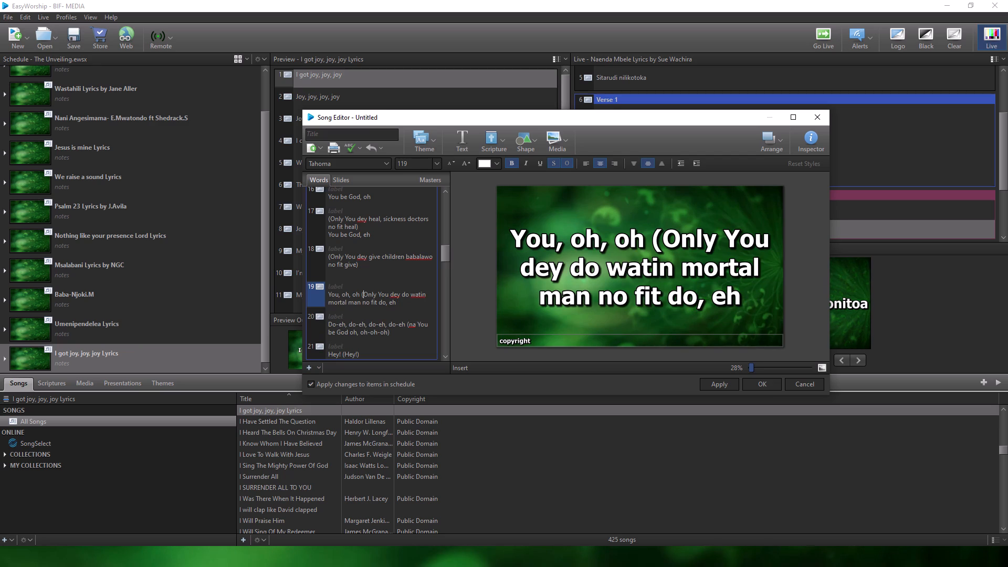
{"action": "key", "text": "BackSpace"}
Move the line "You be God, eh" from slide 17 onto a new following slide.
{"action": "left_click_drag", "start_coordinate": [376, 236], "coordinate": [333, 237]}
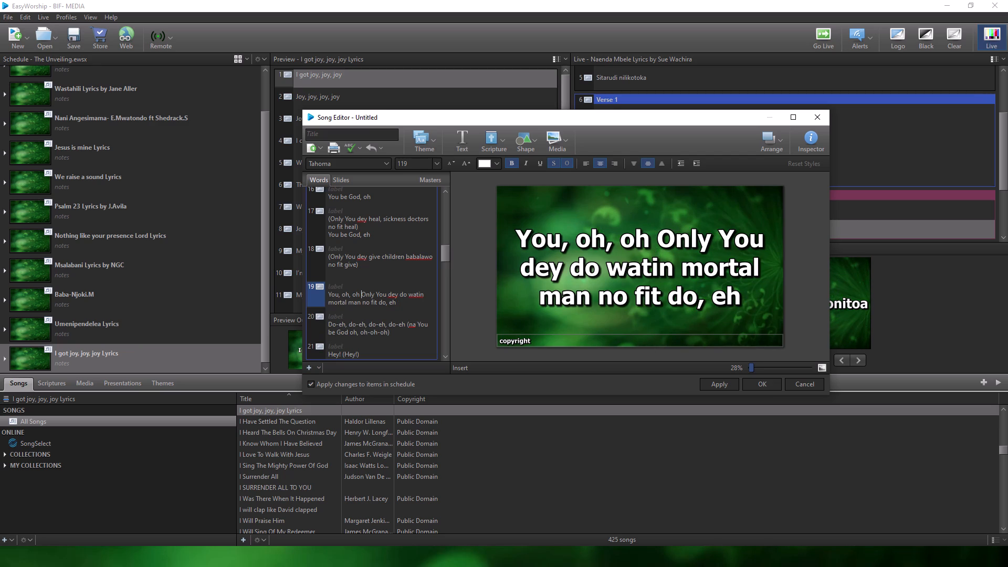
{"action": "left_click_drag", "start_coordinate": [333, 237], "coordinate": [325, 234]}
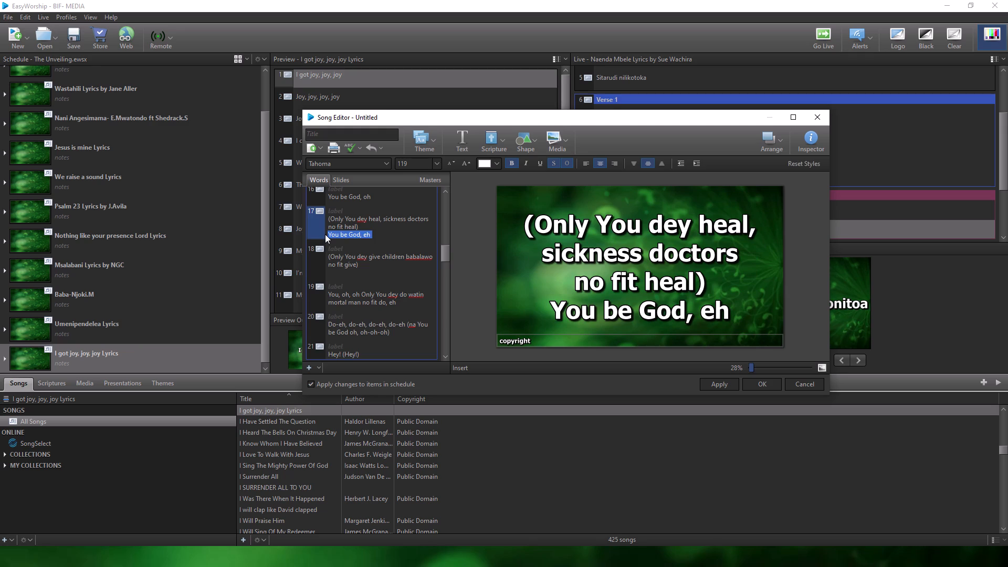
{"action": "key", "text": "ctrl+c"}
{"action": "key", "text": "BackSpace"}
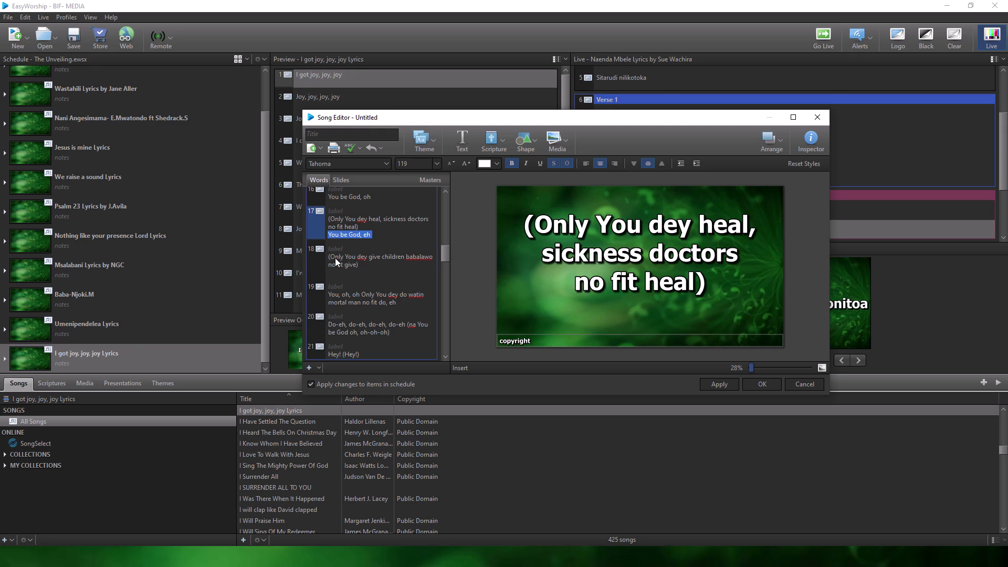
{"action": "left_click", "coordinate": [308, 367]}
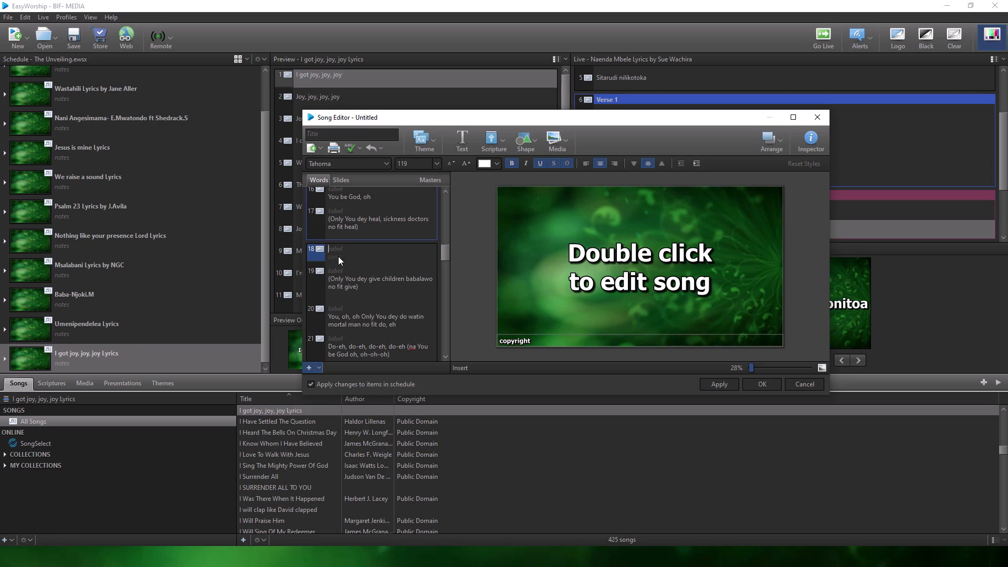
{"action": "left_click", "coordinate": [338, 256]}
{"action": "key", "text": "ctrl+v"}
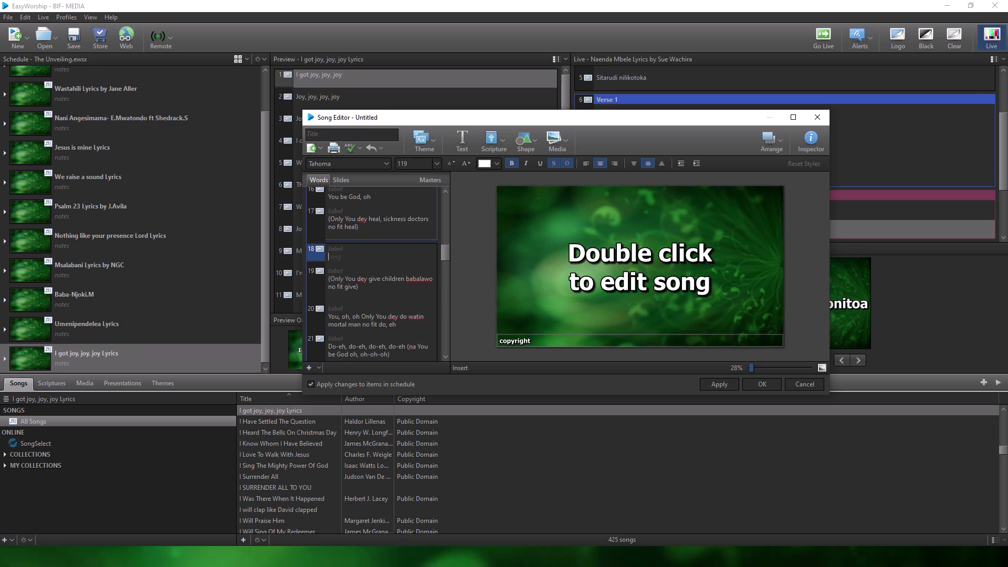
Remove the brackets around "Only You dey heal, sickness doctors no fit heal" in slide 17 and "Only You dey give children babalawo no fit give" in slide 19.
{"action": "left_click", "coordinate": [359, 228]}
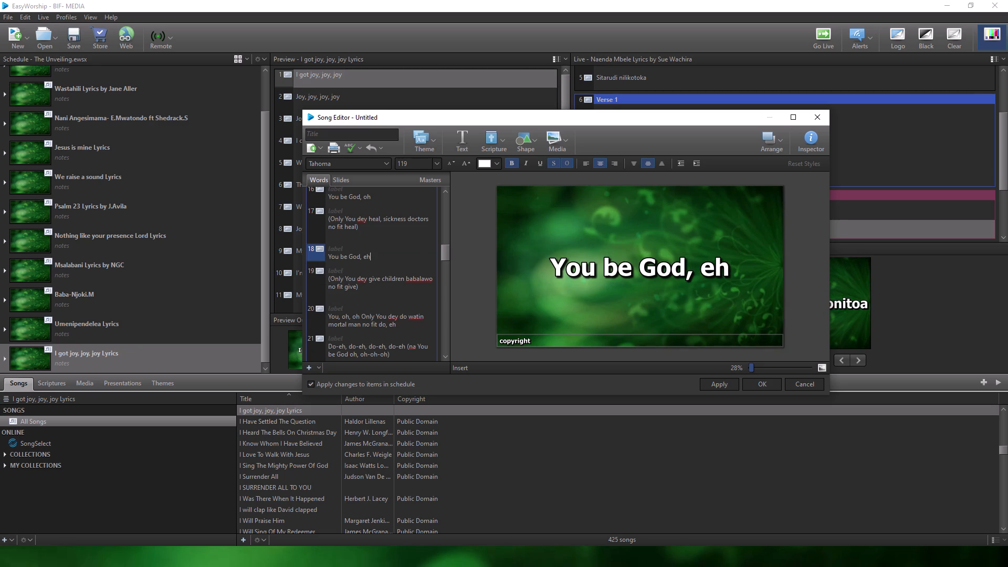
{"action": "key", "text": "BackSpace"}
{"action": "left_click", "coordinate": [359, 287]}
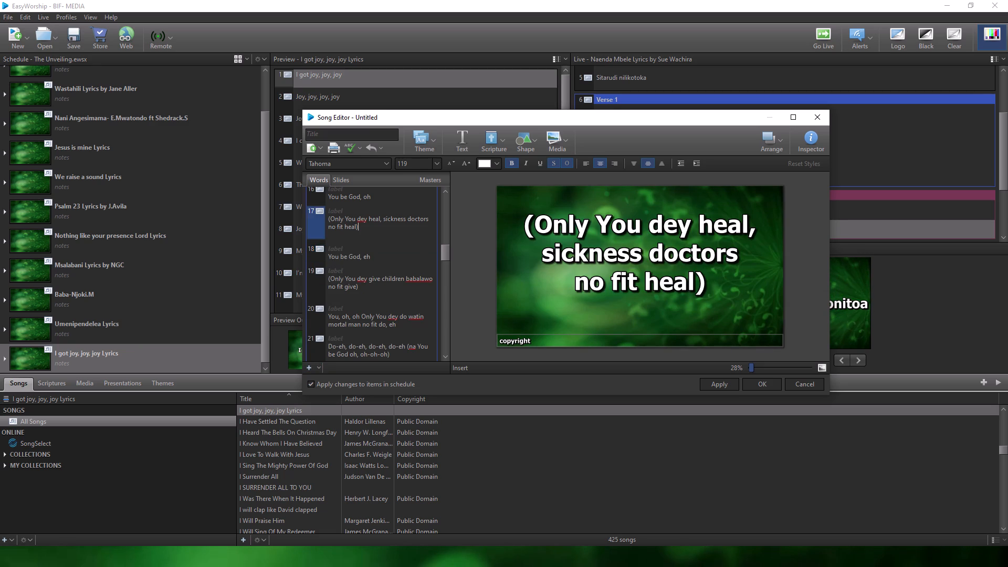
{"action": "key", "text": "BackSpace"}
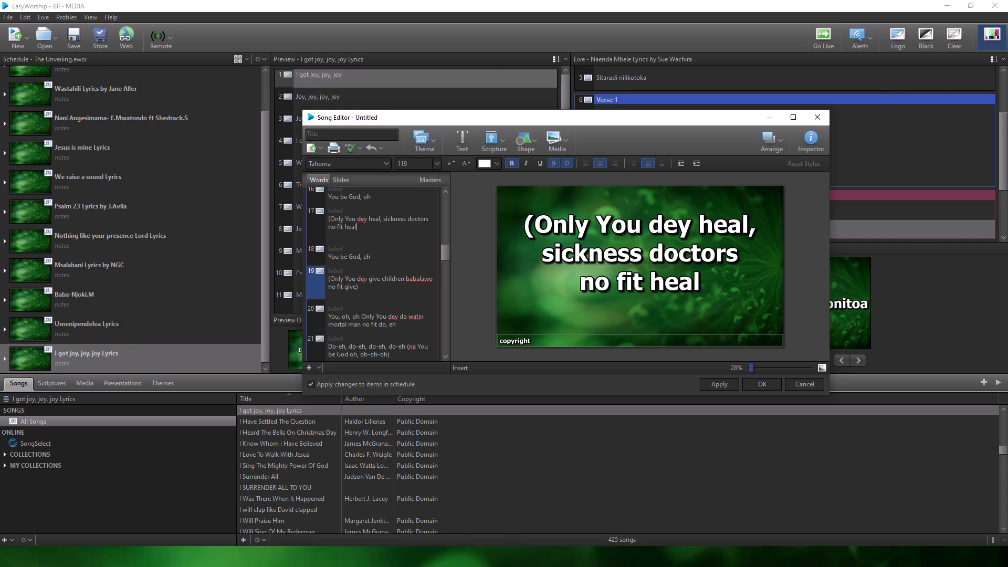
{"action": "left_click", "coordinate": [329, 279]}
{"action": "key", "text": "BackSpace"}
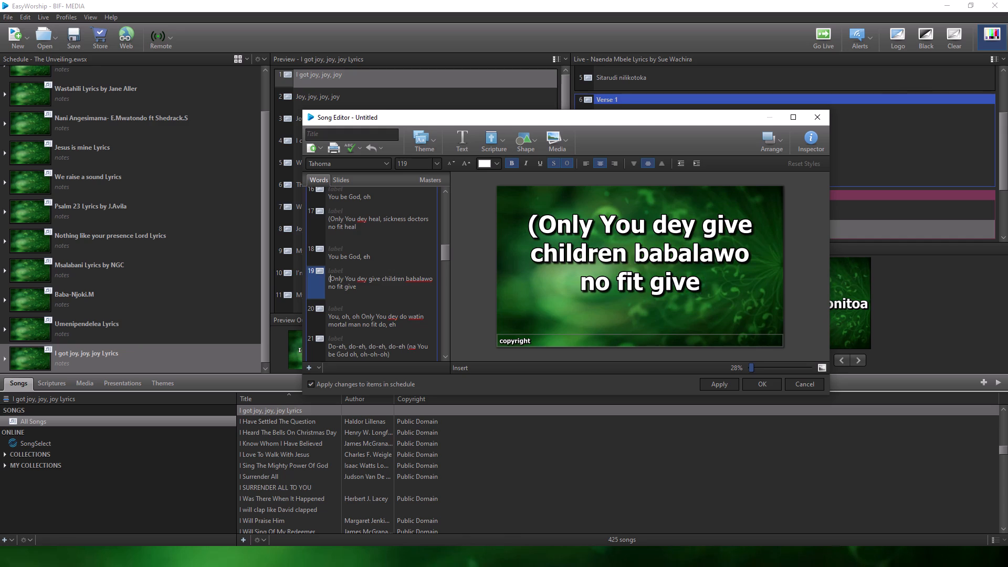
{"action": "left_click", "coordinate": [330, 216]}
{"action": "key", "text": "BackSpace"}
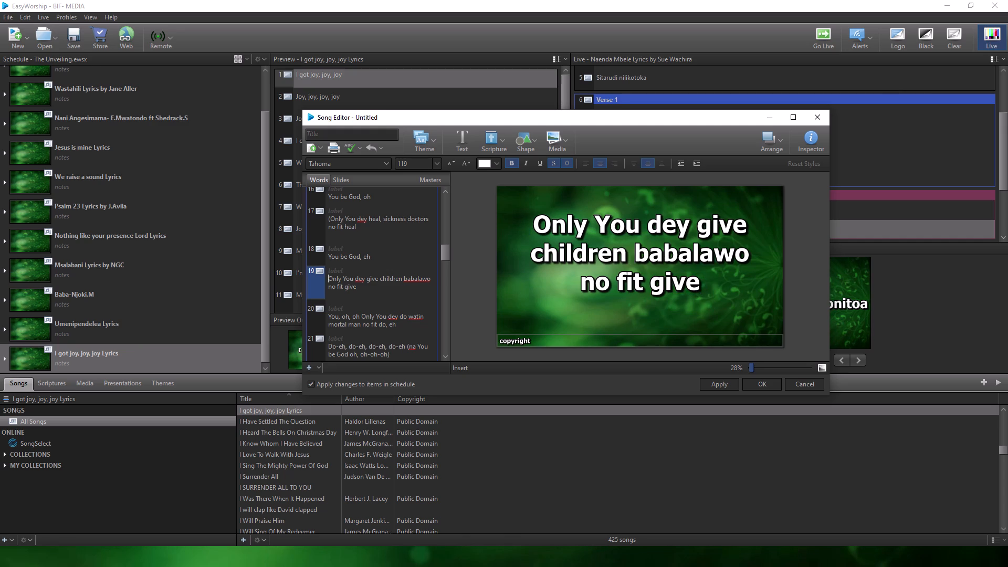
Remove the brackets around "na You be God oh, oh-oh-oh" in slide 21.
{"action": "left_click", "coordinate": [391, 353]}
{"action": "key", "text": "BackSpace"}
{"action": "left_click", "coordinate": [408, 345]}
{"action": "key", "text": "BackSpace"}
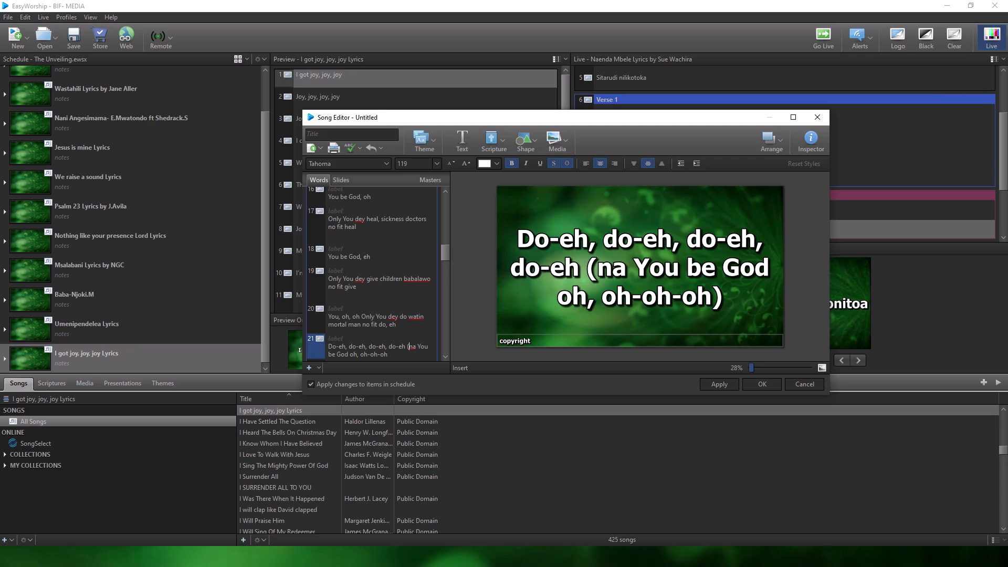
Move the bracketed line "(Ahh, eh, this kind God, another one no dey, oh) eh!" from pre-chorus slide 2 onto a new following slide.
{"action": "scroll", "coordinate": [408, 320], "scroll_direction": "up", "scroll_amount": 3}
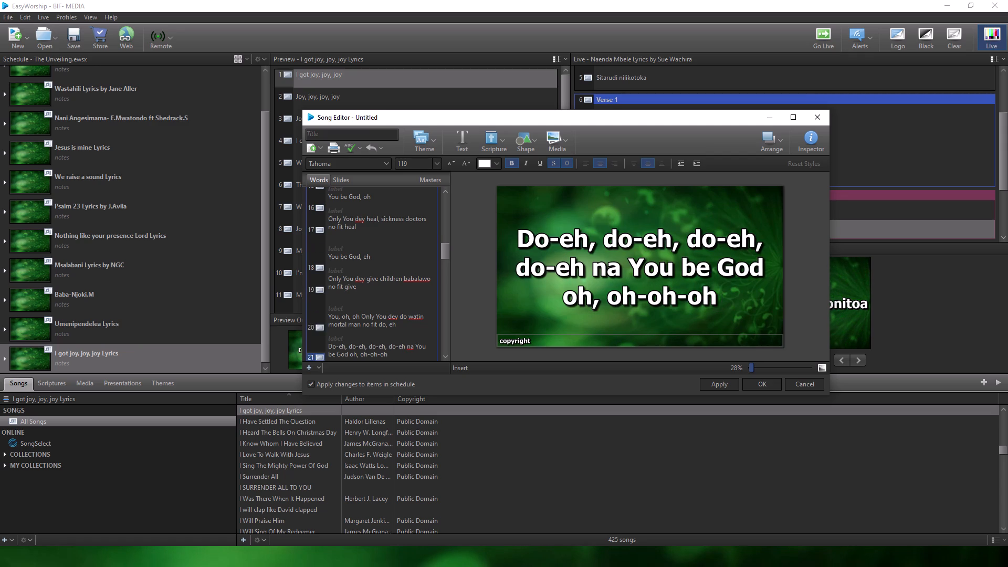
{"action": "scroll", "coordinate": [408, 319], "scroll_direction": "up", "scroll_amount": 9}
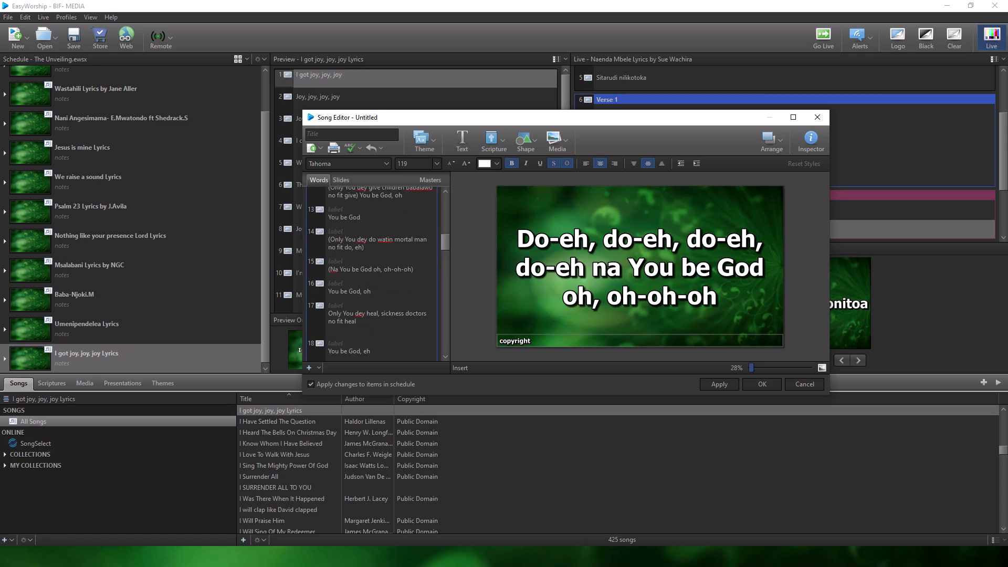
{"action": "scroll", "coordinate": [408, 319], "scroll_direction": "up", "scroll_amount": 5}
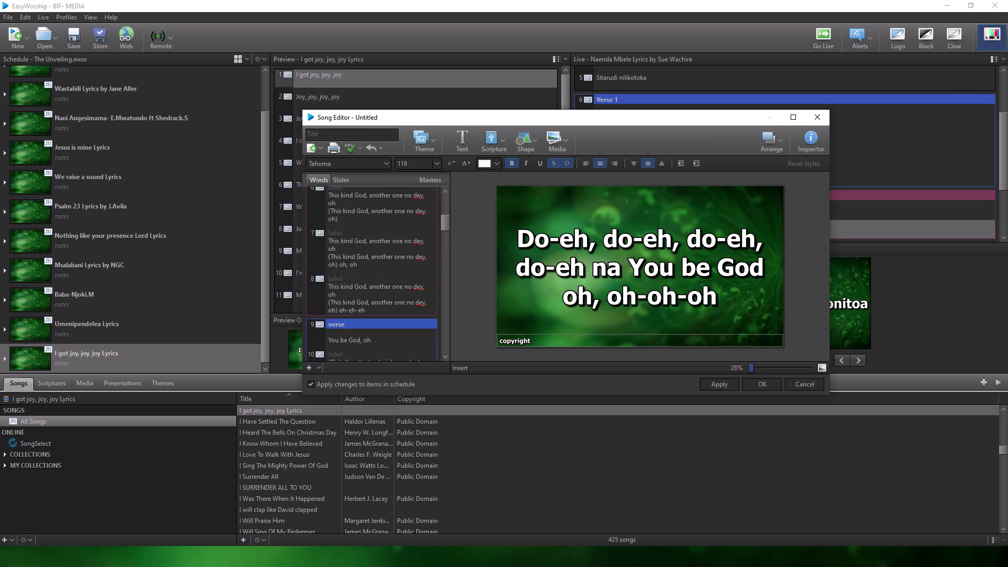
{"action": "left_click_drag", "start_coordinate": [444, 219], "coordinate": [445, 187]}
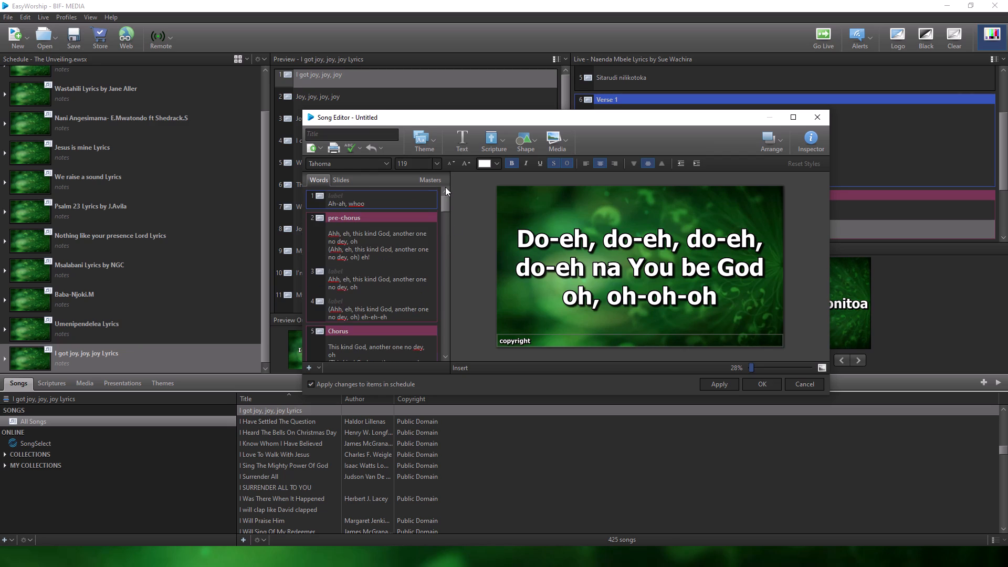
{"action": "left_click_drag", "start_coordinate": [445, 203], "coordinate": [446, 197]}
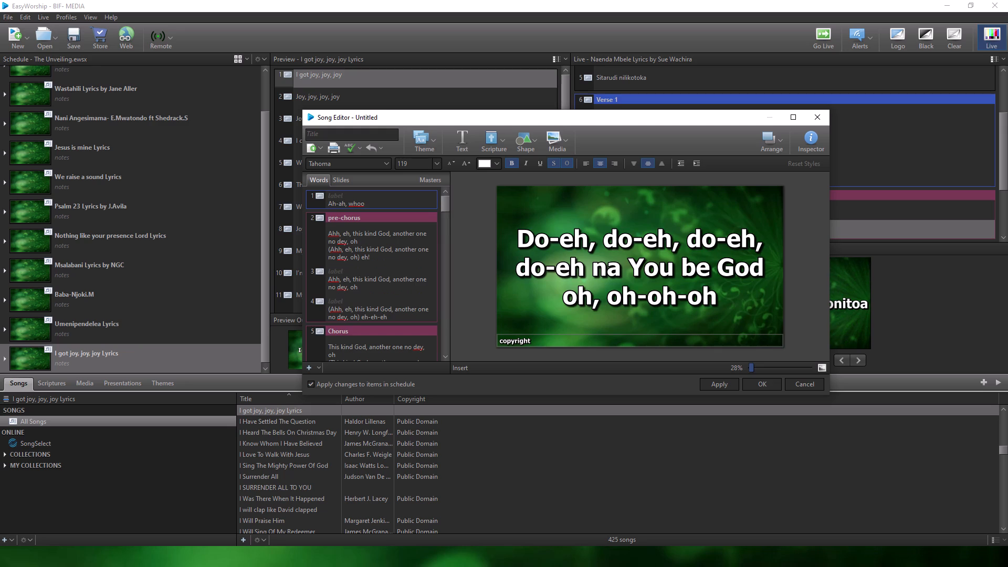
{"action": "left_click", "coordinate": [380, 259]}
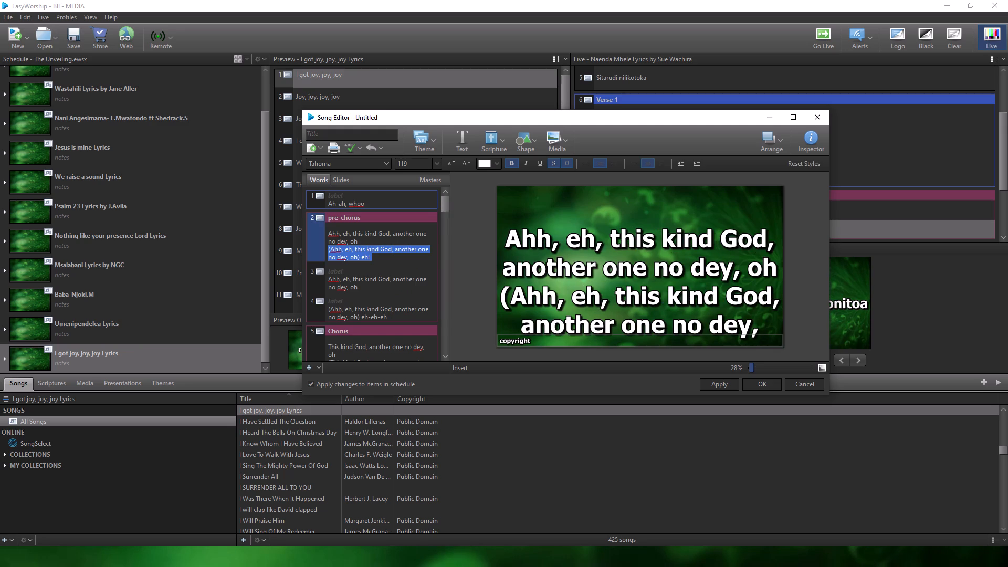
{"action": "key", "text": "ctrl+c"}
{"action": "key", "text": "BackSpace"}
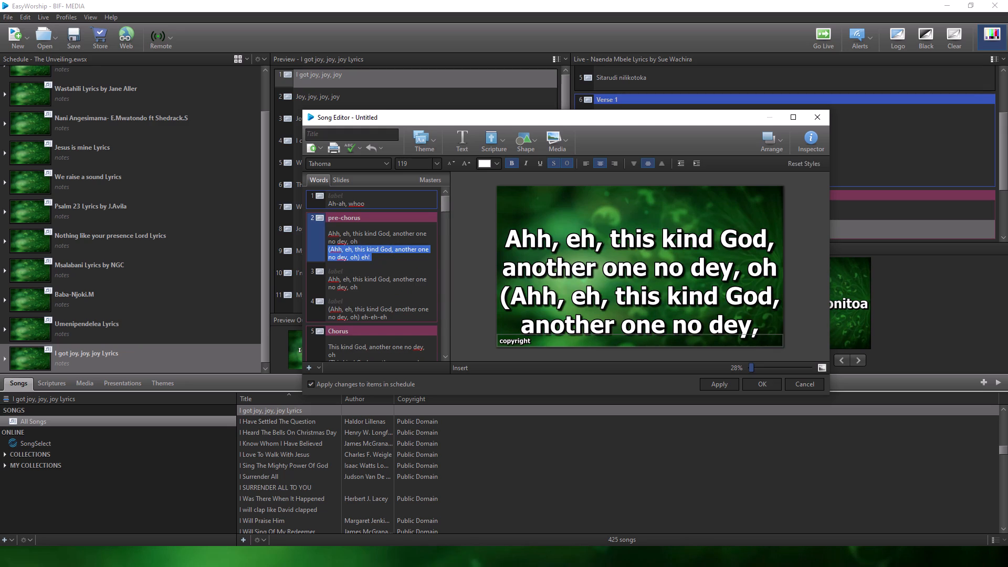
{"action": "left_click", "coordinate": [309, 367]}
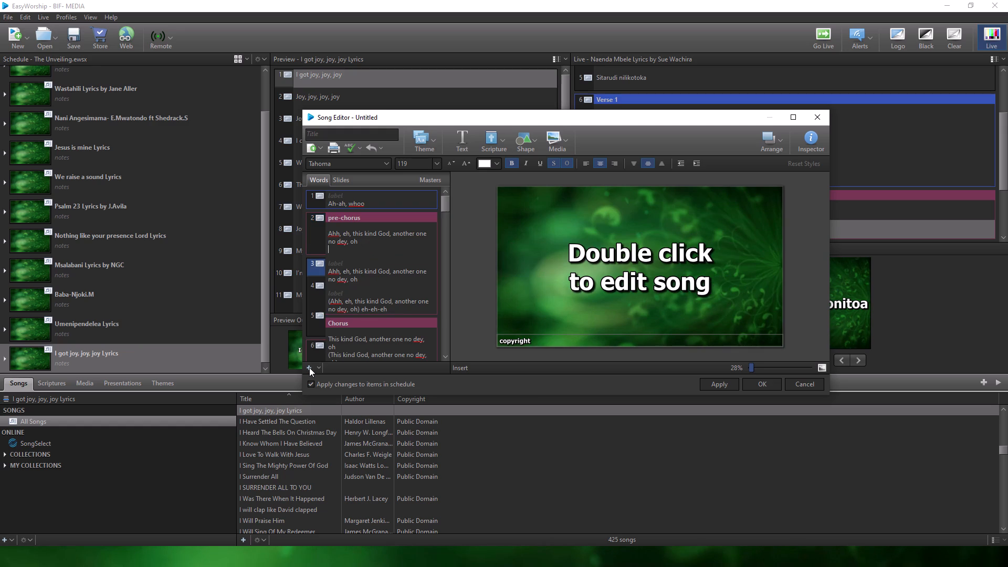
{"action": "left_click", "coordinate": [336, 271]}
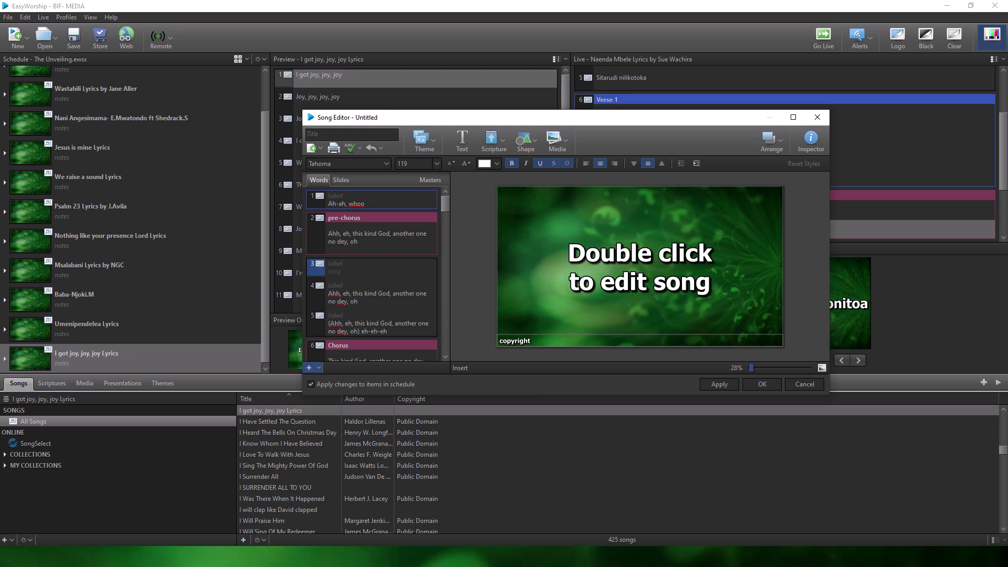
{"action": "key", "text": "ctrl+v"}
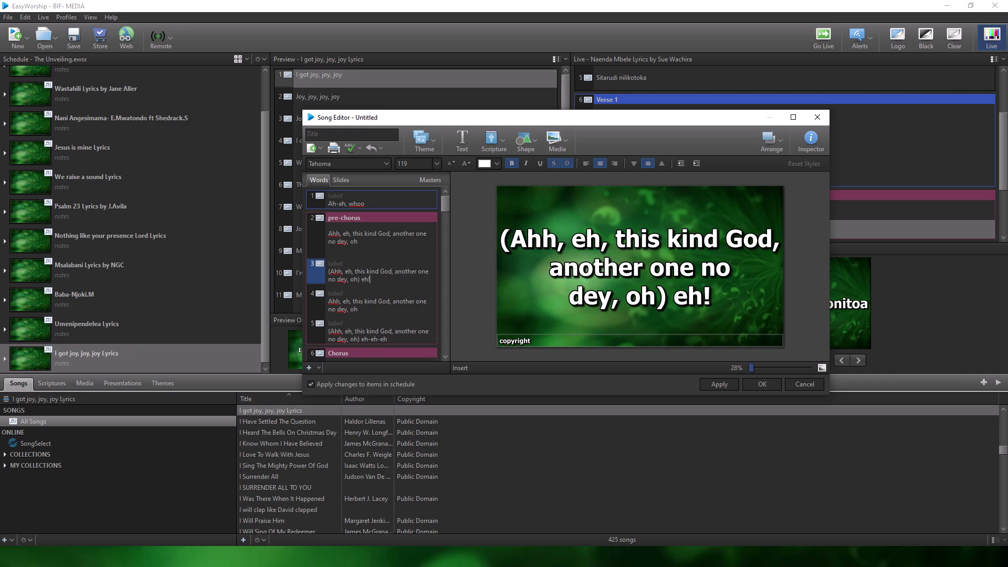
Remove the brackets in slide 3 so it reads "Ahh, eh, this kind God, another one no dey, oh eh!".
{"action": "left_click", "coordinate": [361, 279]}
{"action": "key", "text": "BackSpace"}
{"action": "key", "text": "BackSpace"}
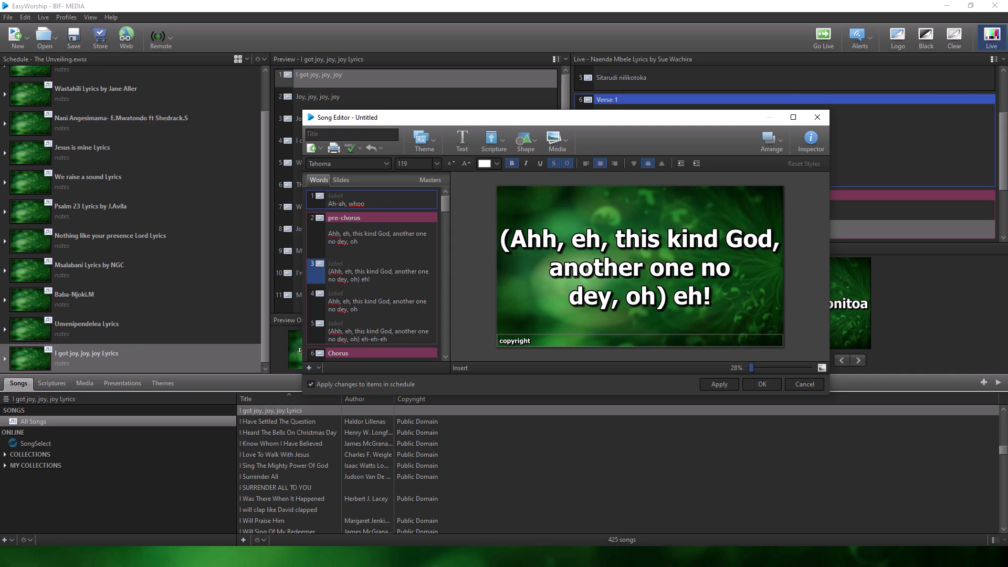
{"action": "key", "text": "space"}
{"action": "left_click", "coordinate": [330, 270]}
{"action": "key", "text": "BackSpace"}
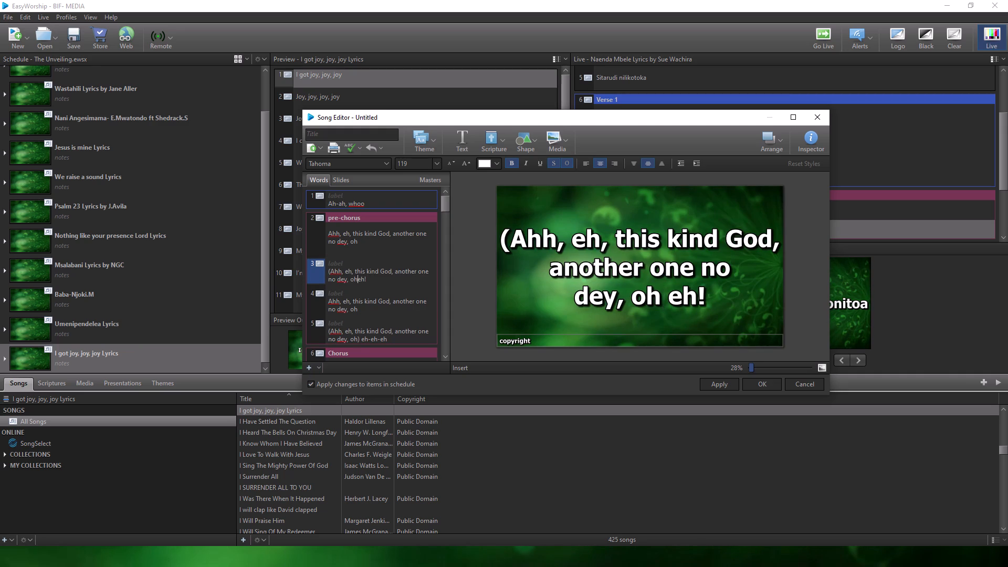
Delete the bracketed repeat of "This kind God, another one no dey, oh" from chorus slides 6, 7 and 8, including slide 8's trailing "oh, oh".
{"action": "scroll", "coordinate": [373, 304], "scroll_direction": "down", "scroll_amount": 3}
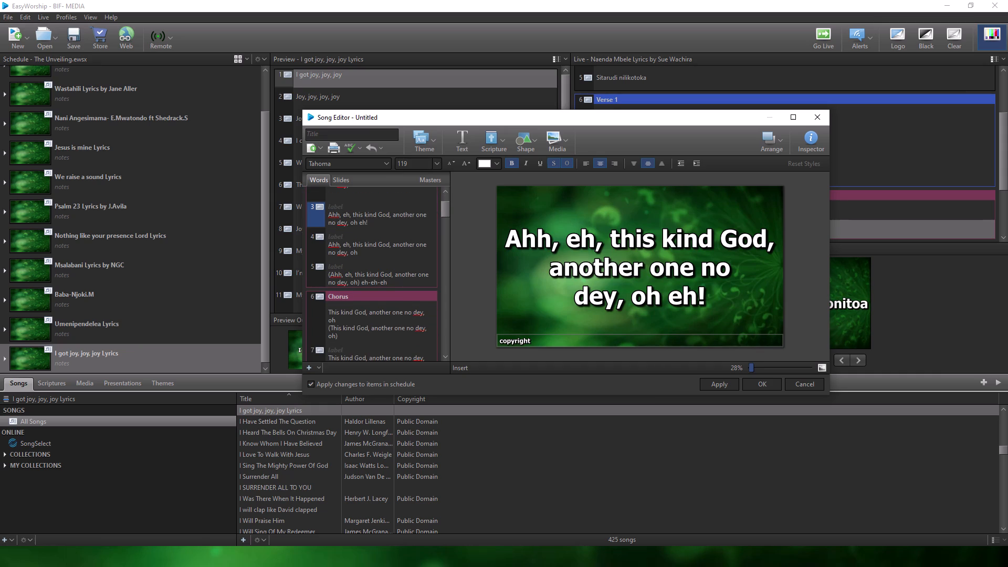
{"action": "left_click_drag", "start_coordinate": [342, 338], "coordinate": [328, 328]}
{"action": "key", "text": "BackSpace"}
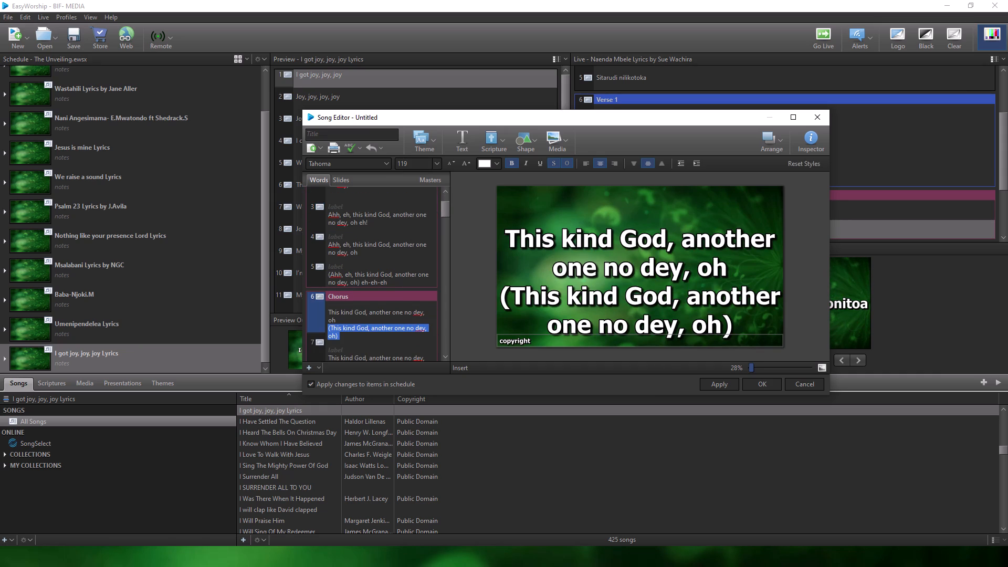
{"action": "scroll", "coordinate": [361, 322], "scroll_direction": "down", "scroll_amount": 5}
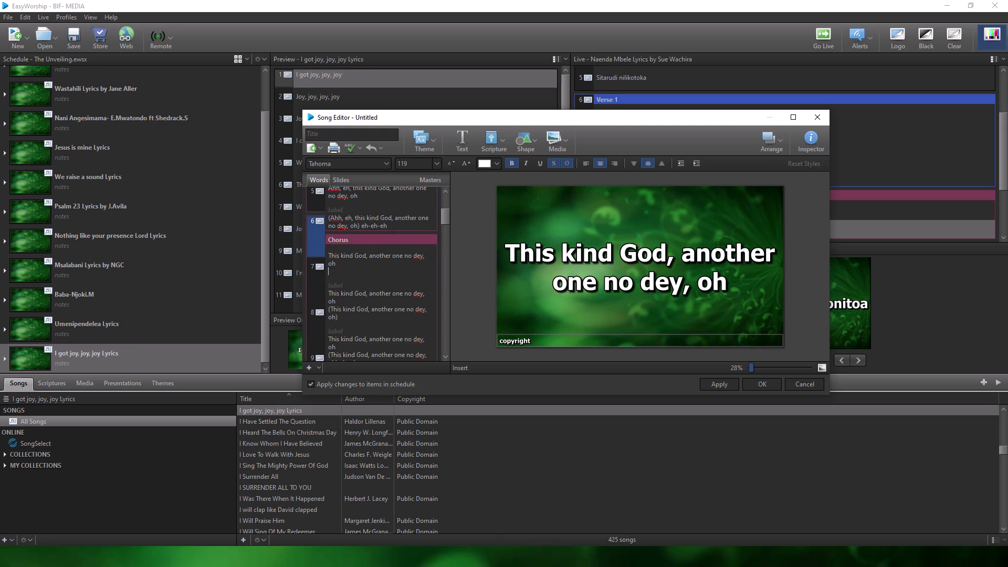
{"action": "left_click", "coordinate": [345, 318]}
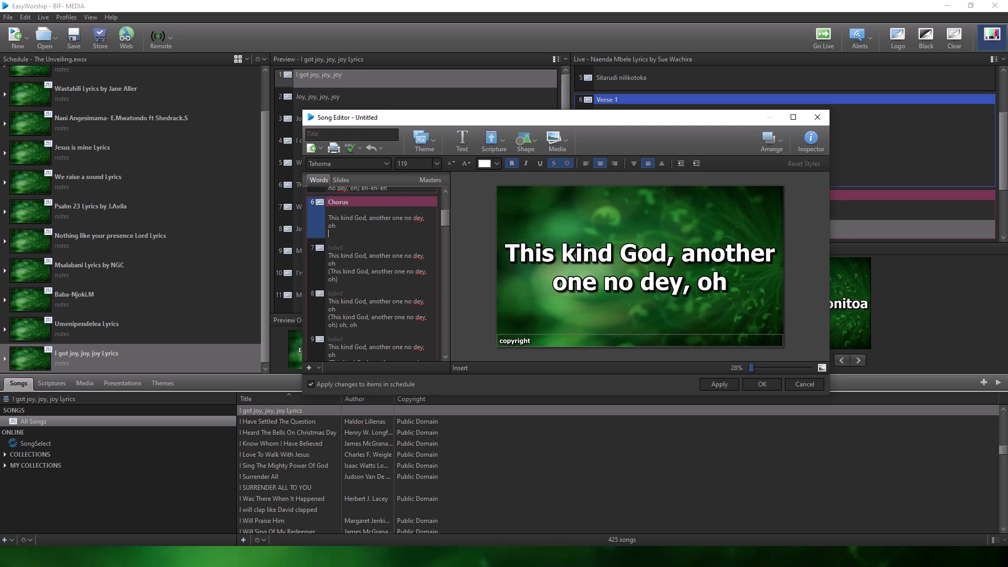
{"action": "left_click_drag", "start_coordinate": [341, 277], "coordinate": [325, 272]}
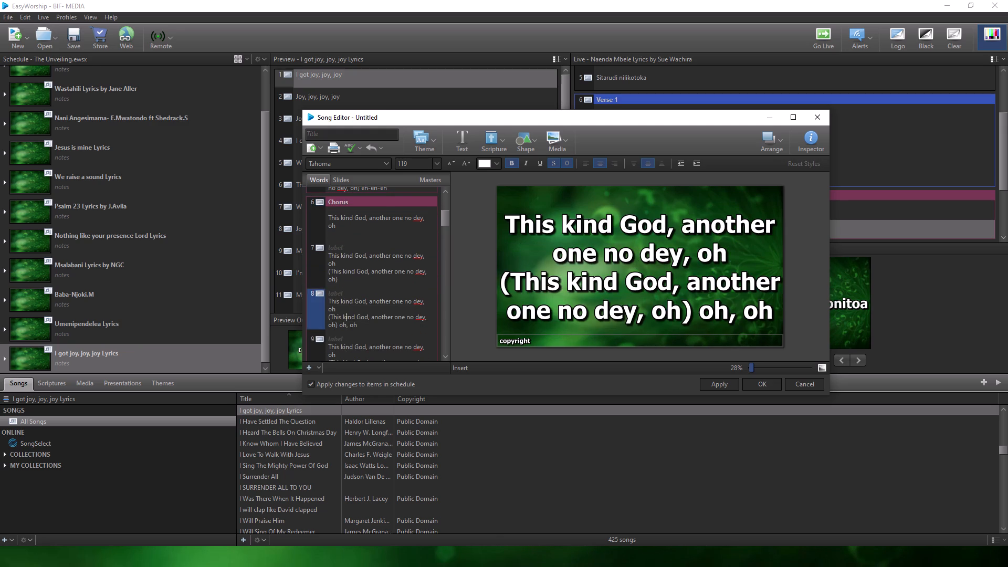
{"action": "left_click_drag", "start_coordinate": [325, 272], "coordinate": [326, 269]}
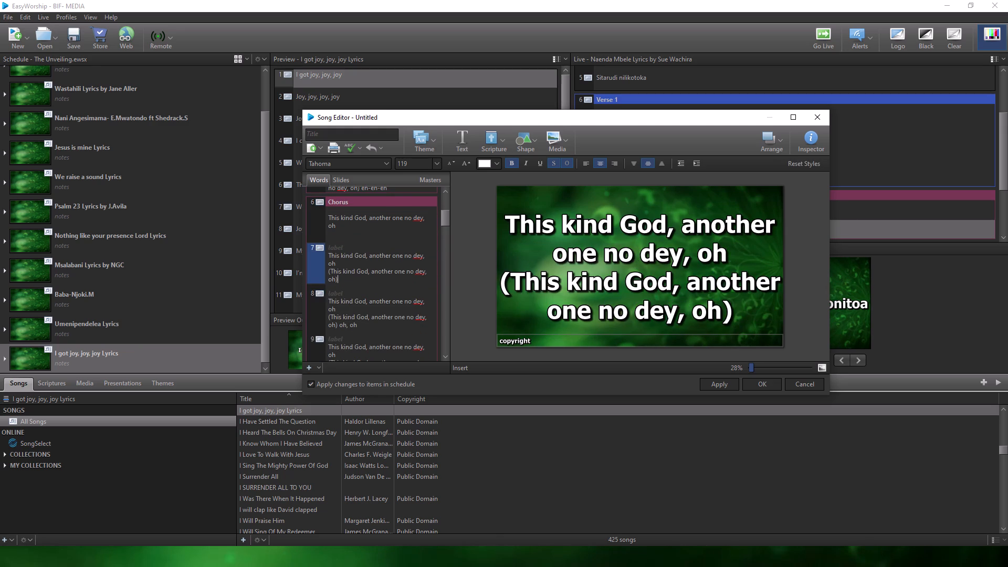
{"action": "key", "text": "BackSpace"}
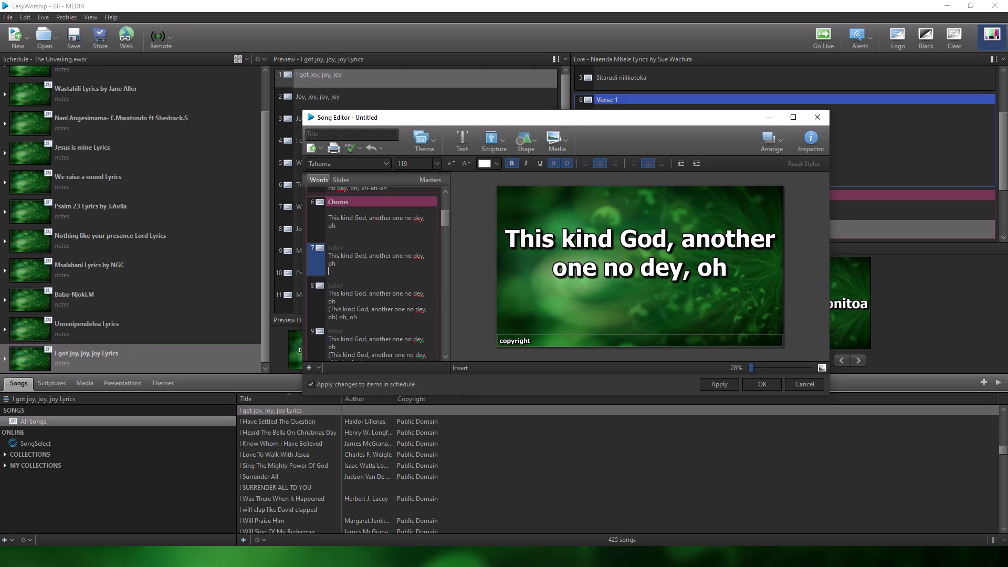
{"action": "left_click_drag", "start_coordinate": [366, 320], "coordinate": [328, 308]}
{"action": "left_click_drag", "start_coordinate": [328, 308], "coordinate": [329, 308]}
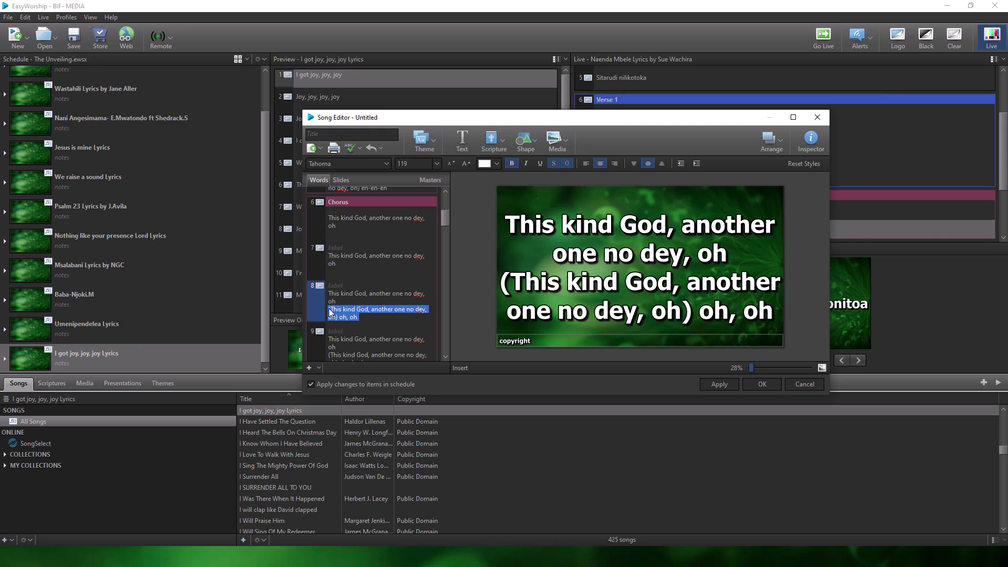
{"action": "key", "text": "BackSpace"}
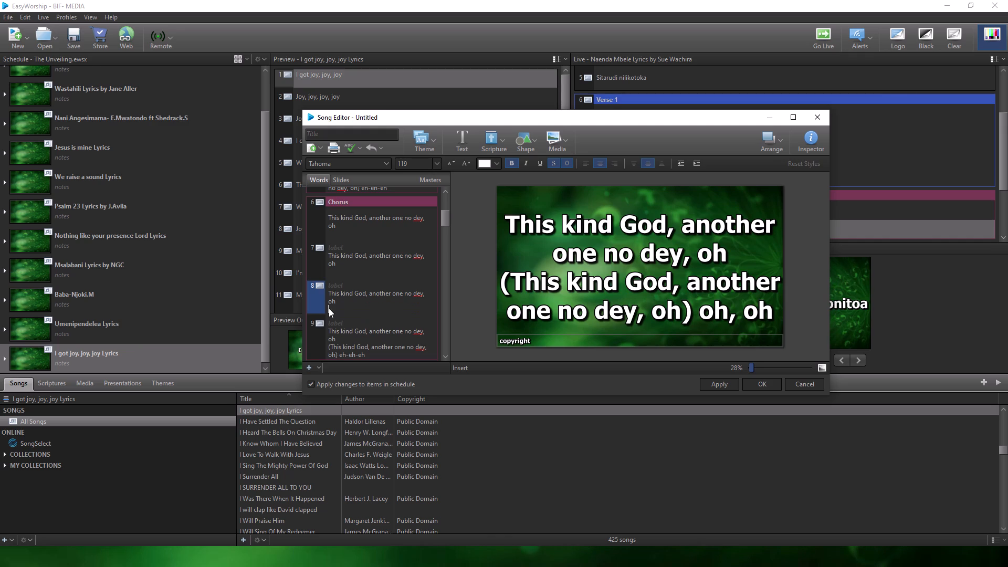
Move "(This kind God, another one no dey, oh) eh-eh-eh" from slide 9 onto a new following slide, without the brackets.
{"action": "scroll", "coordinate": [356, 321], "scroll_direction": "down", "scroll_amount": 3}
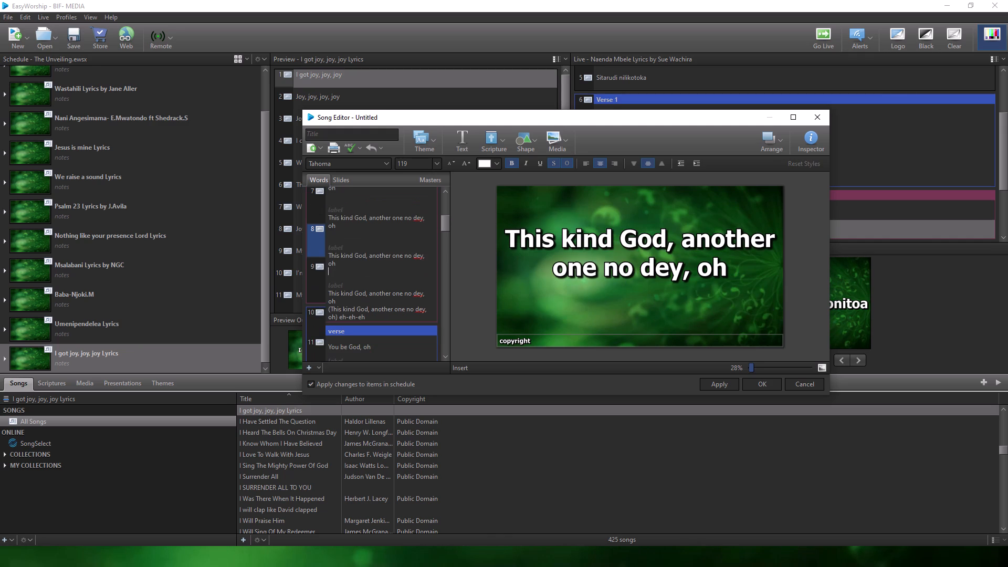
{"action": "left_click_drag", "start_coordinate": [371, 299], "coordinate": [328, 291]}
{"action": "key", "text": "ctrl+c"}
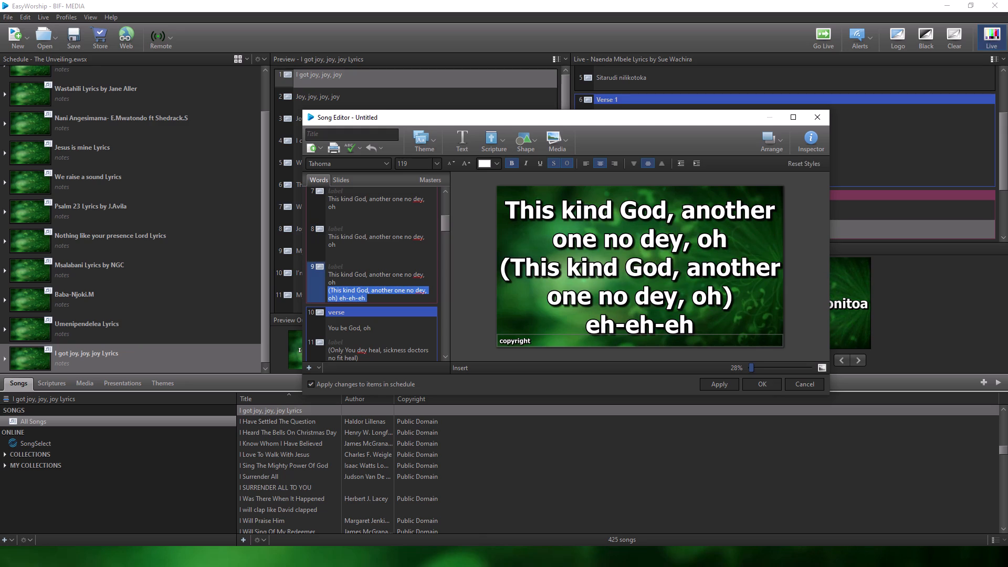
{"action": "key", "text": "BackSpace"}
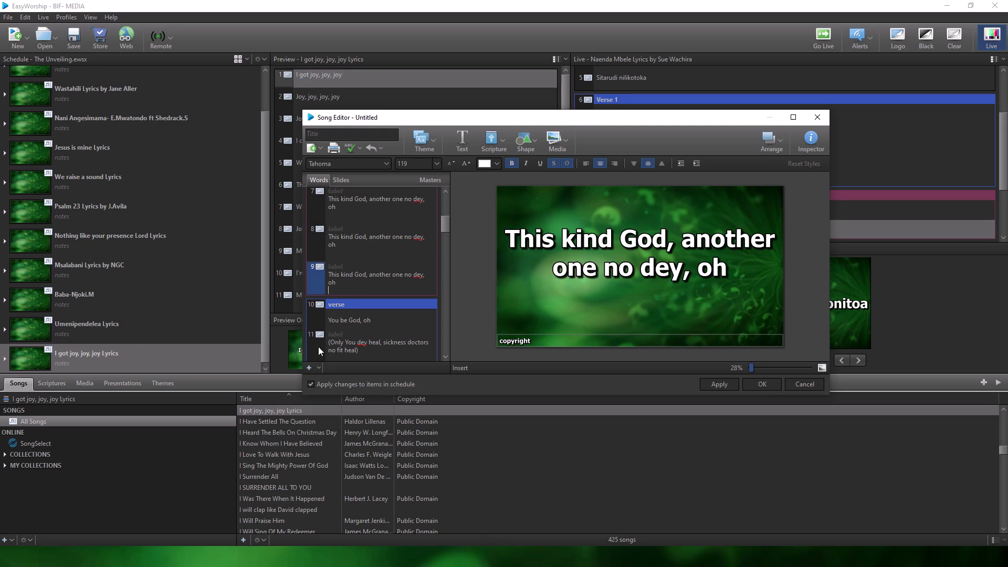
{"action": "left_click", "coordinate": [310, 367]}
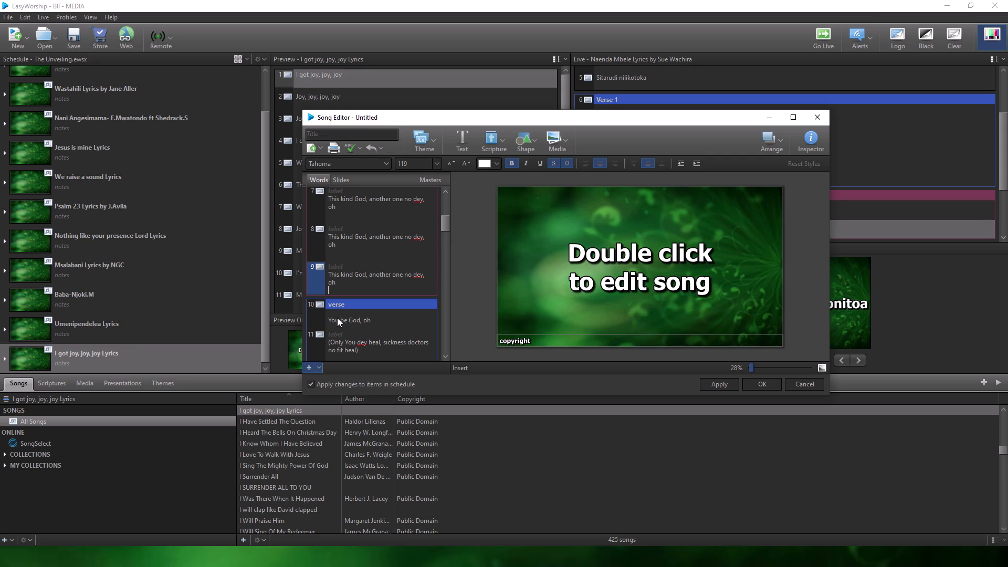
{"action": "left_click", "coordinate": [341, 313]}
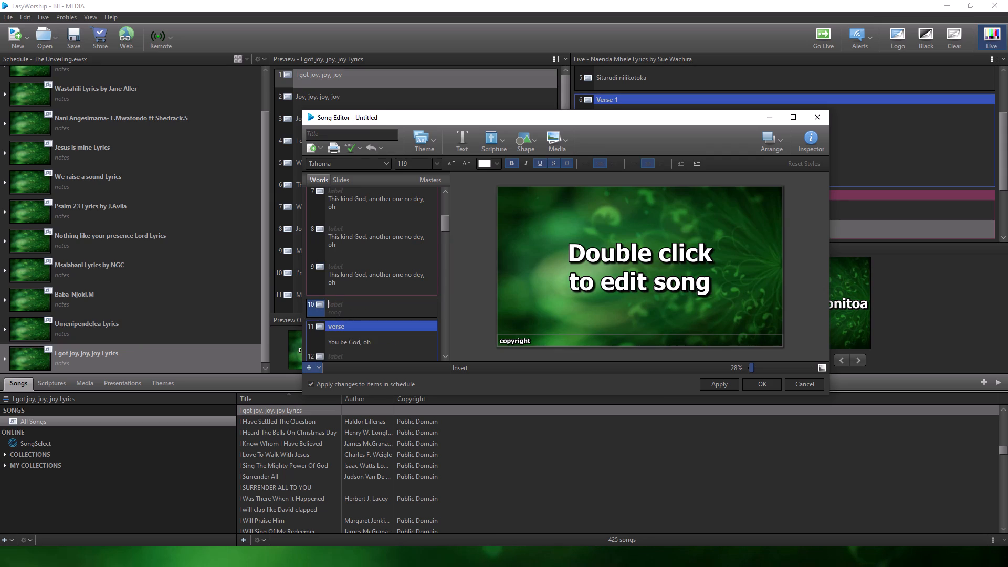
{"action": "key", "text": "ctrl+v"}
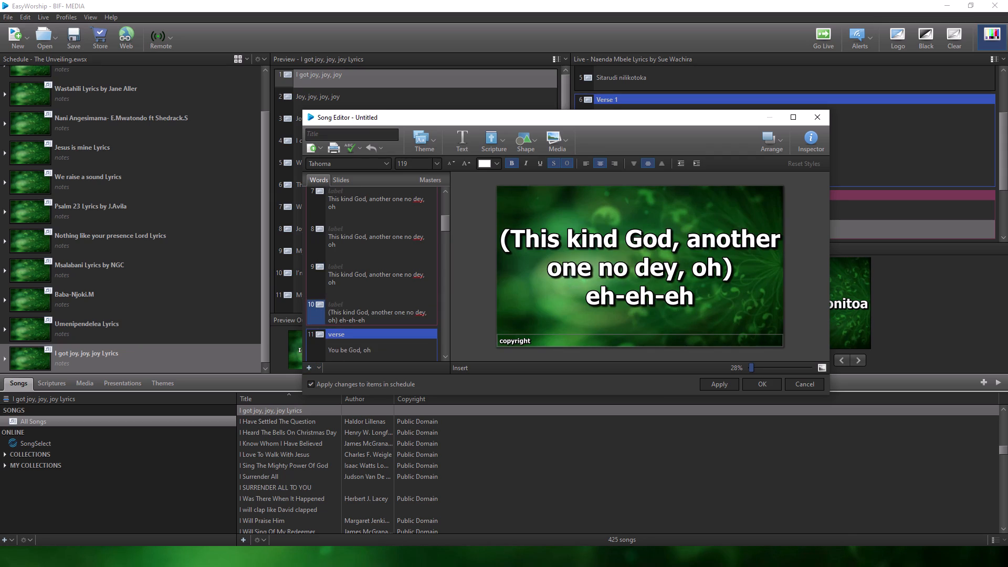
{"action": "left_click", "coordinate": [330, 313]}
{"action": "key", "text": "BackSpace"}
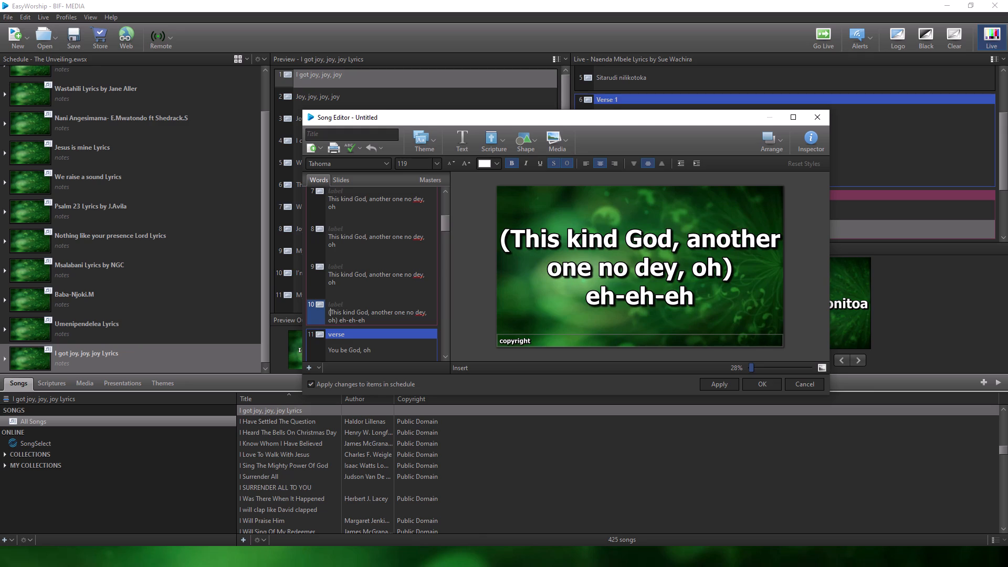
{"action": "left_click", "coordinate": [337, 319]}
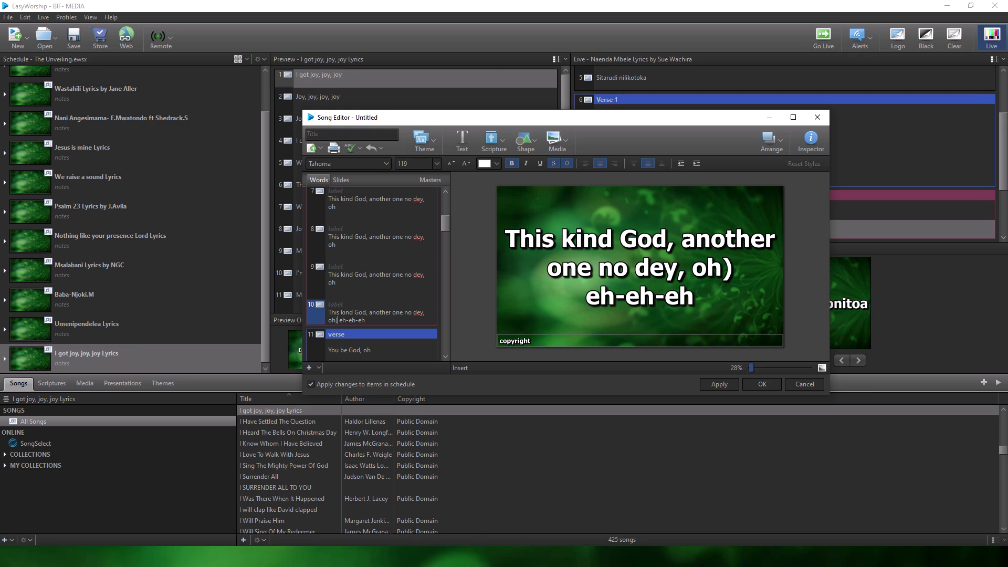
{"action": "key", "text": "BackSpace"}
Set the song title to "This kind God, another one no dey", copied from the lyrics in slide 51.
{"action": "scroll", "coordinate": [374, 308], "scroll_direction": "down", "scroll_amount": 4}
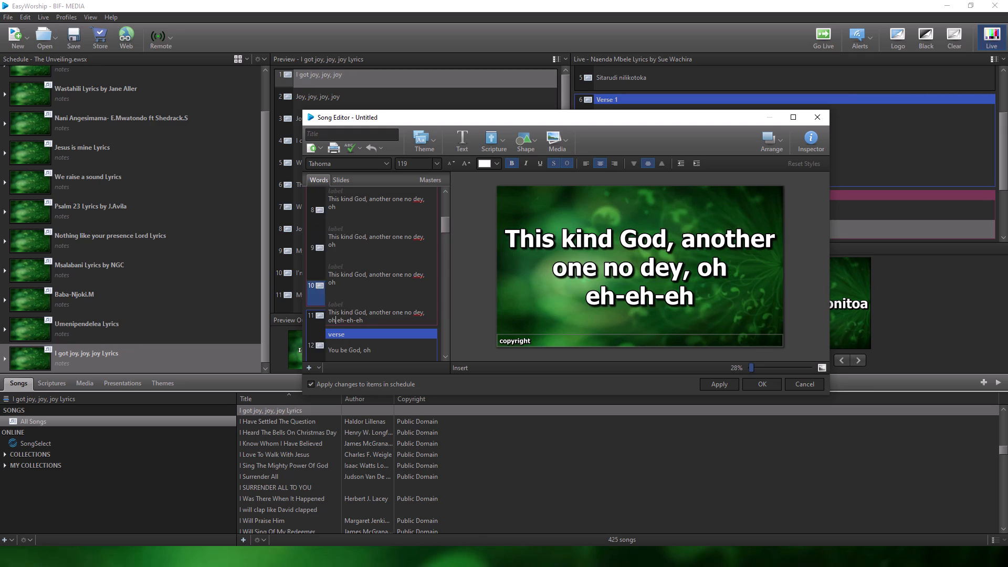
{"action": "left_click_drag", "start_coordinate": [445, 228], "coordinate": [444, 266]}
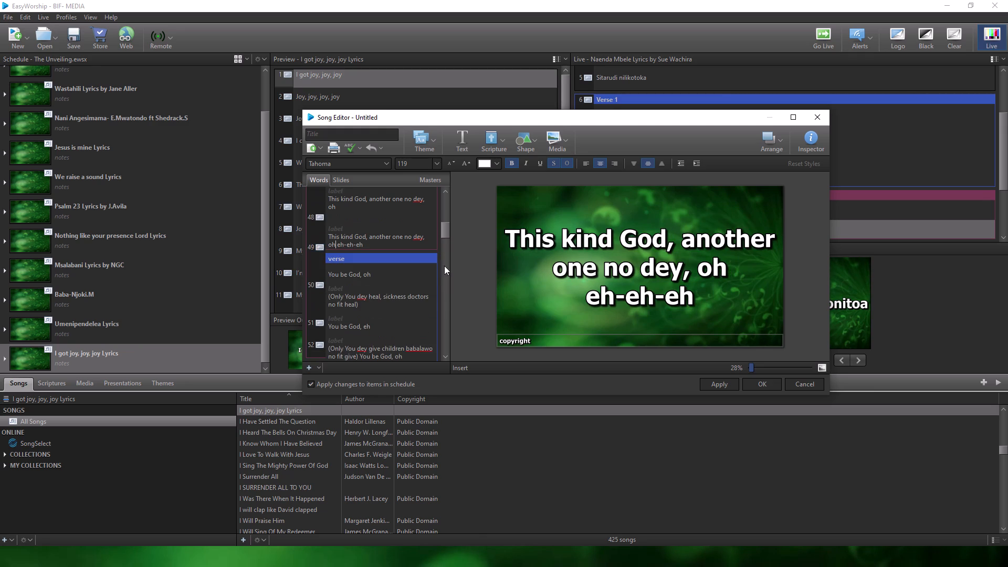
{"action": "left_click_drag", "start_coordinate": [444, 266], "coordinate": [443, 354]}
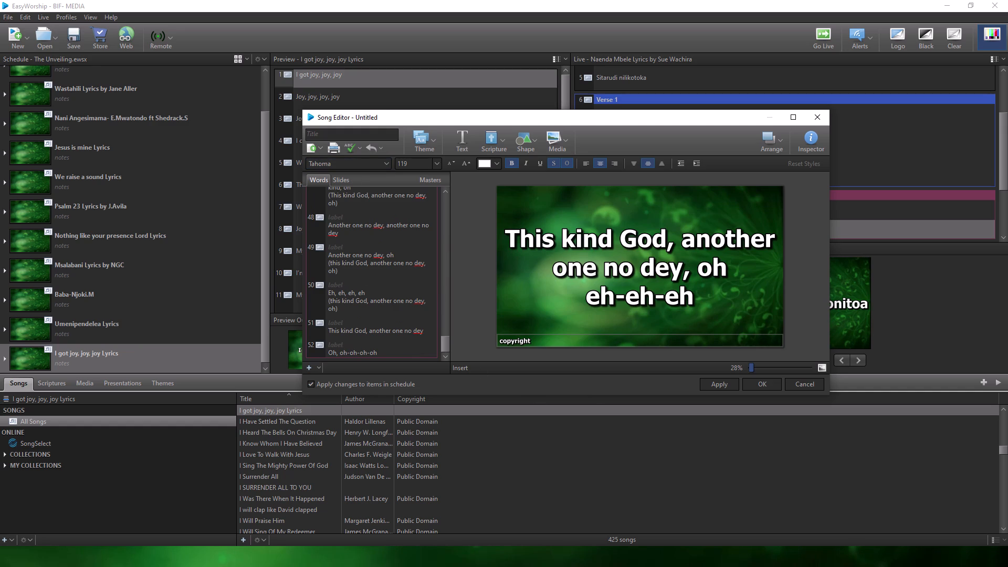
{"action": "left_click_drag", "start_coordinate": [424, 333], "coordinate": [329, 331]}
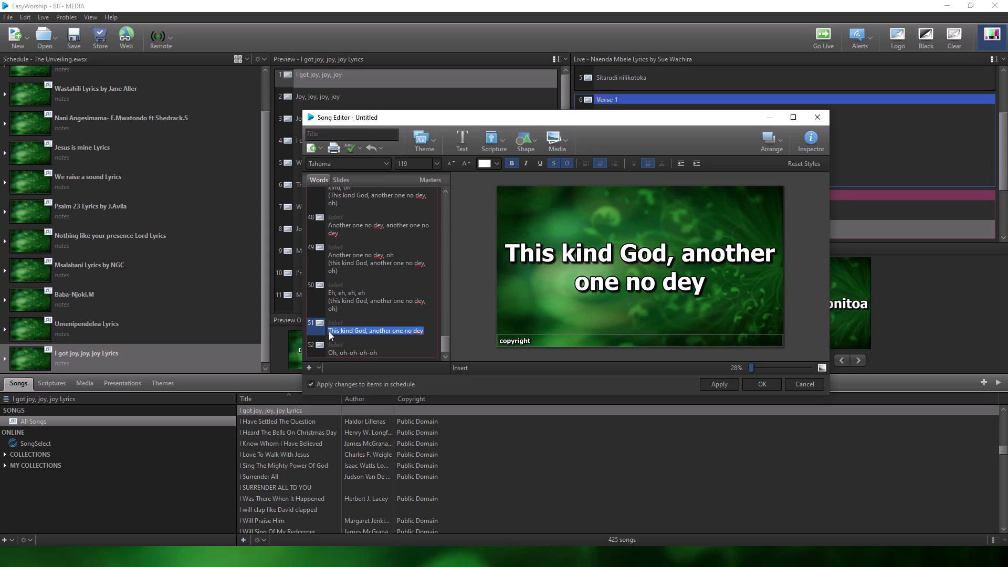
{"action": "key", "text": "ctrl+c"}
{"action": "left_click", "coordinate": [352, 132]}
{"action": "key", "text": "ctrl+v"}
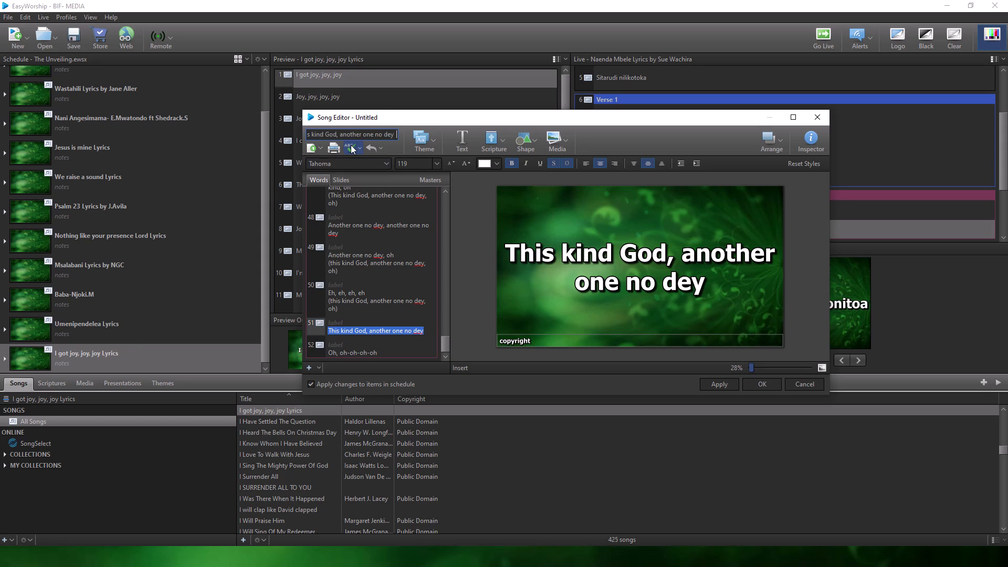
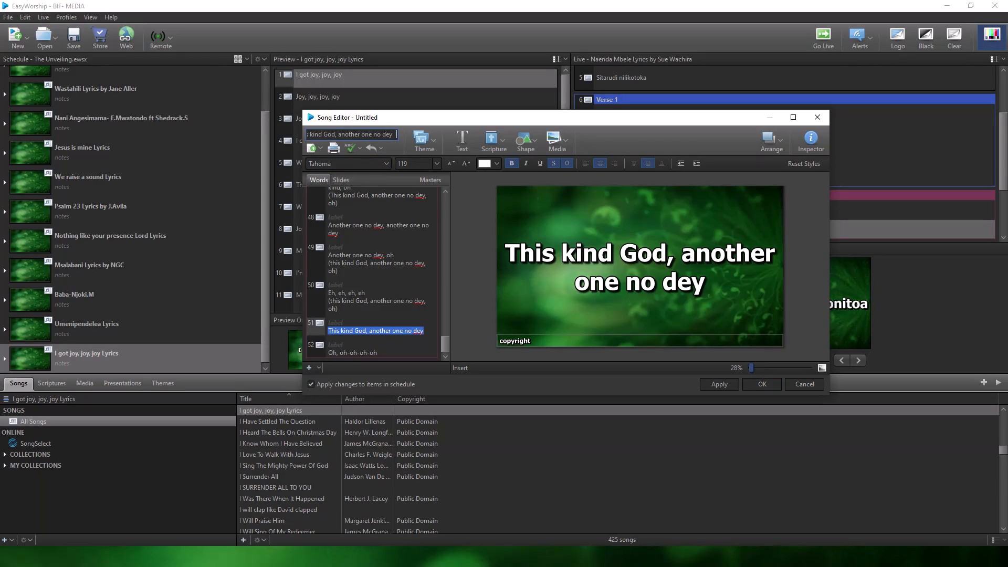
Append "LYRICS" to the song title "This kind God, another one no dey" and save the song.
{"action": "key", "text": "BackSpace"}
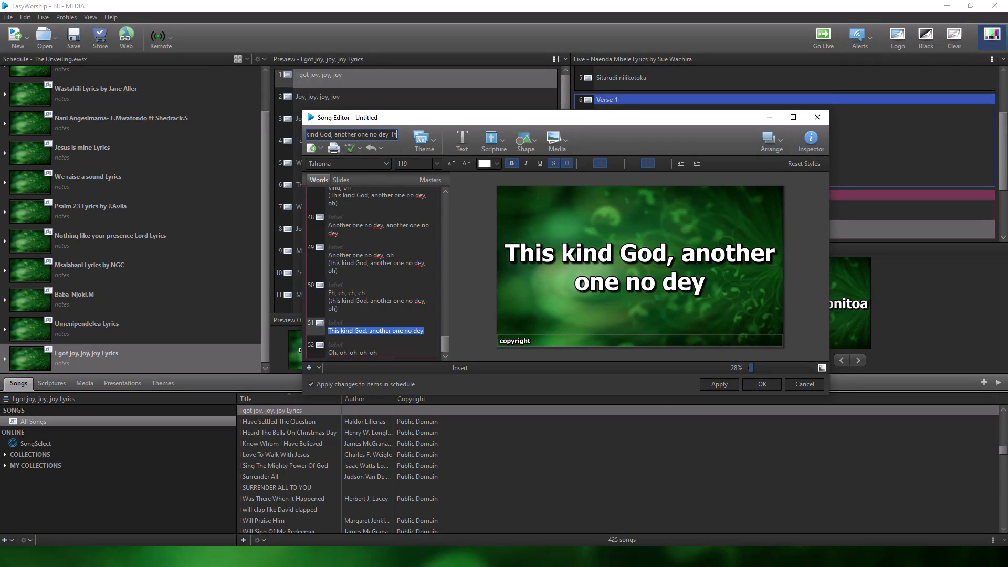
{"action": "key", "text": "BackSpace"}
{"action": "key", "text": "BackSpace"}
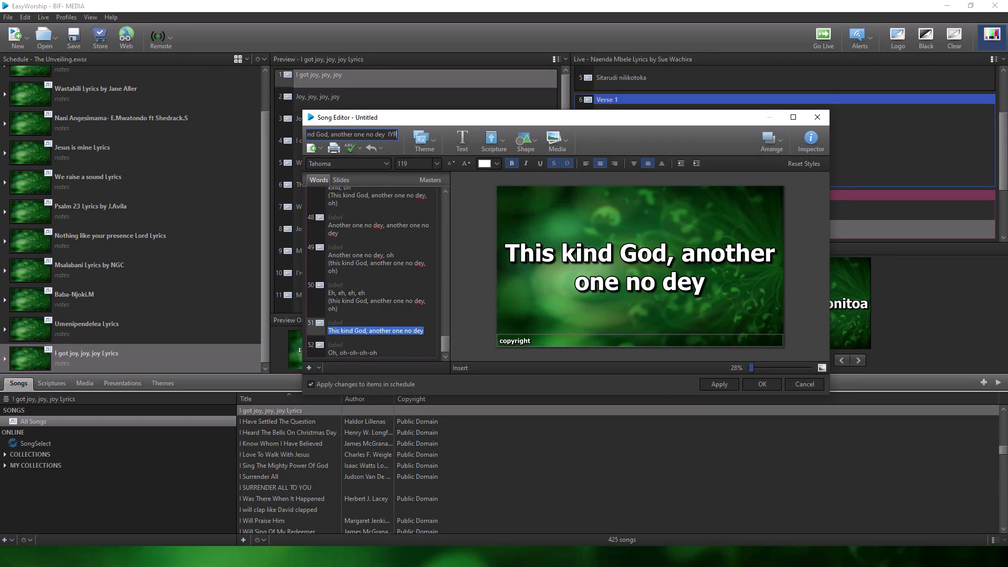
{"action": "key", "text": "BackSpace"}
{"action": "key", "text": "BackSpace"}
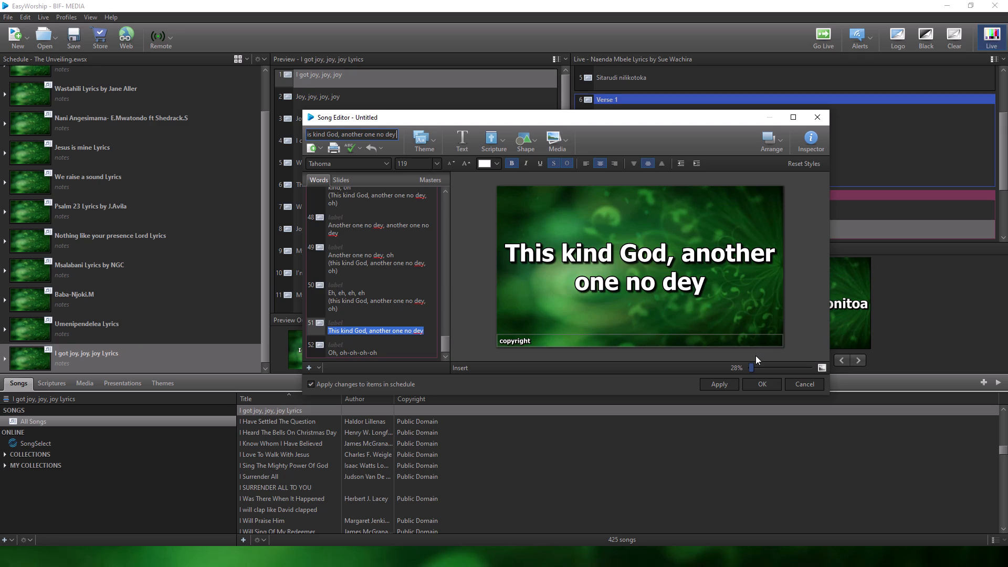
{"action": "type", "text": "LYRICS"}
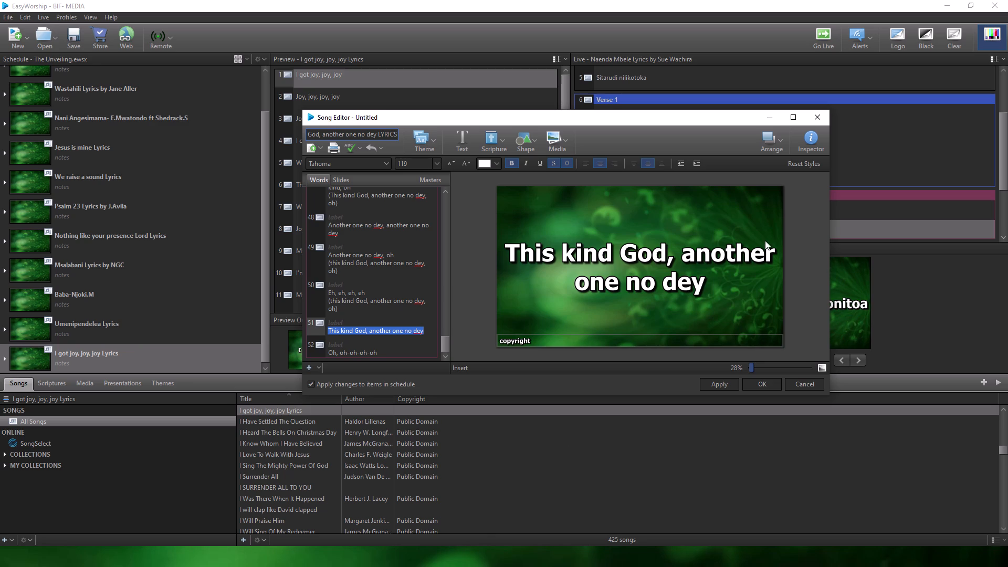
{"action": "left_click", "coordinate": [771, 385]}
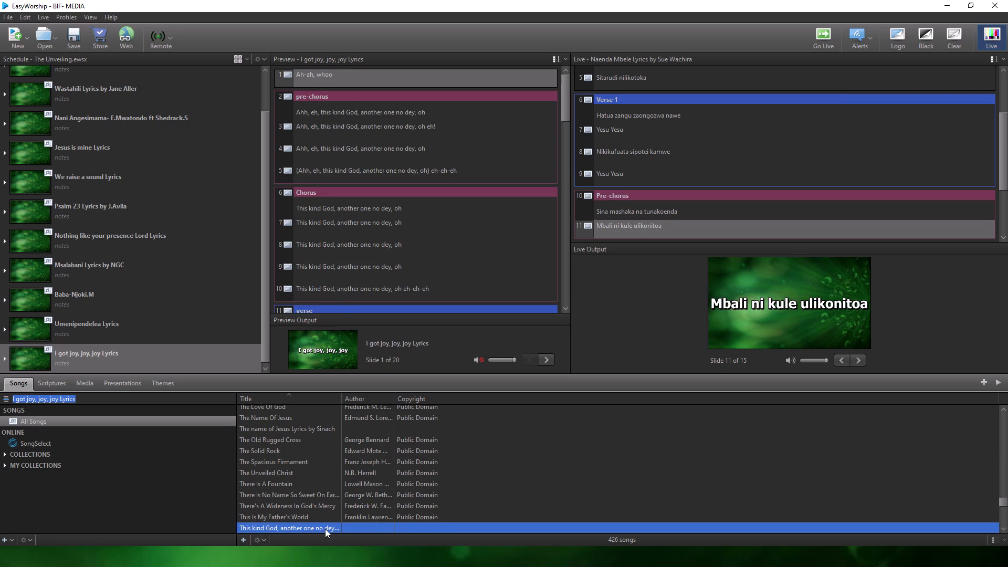
Add the song "This kind God, another one no dey LYRICS" to the schedule around "I got joy, joy, joy Lyrics".
{"action": "left_click_drag", "start_coordinate": [325, 529], "coordinate": [212, 355]}
{"action": "left_click_drag", "start_coordinate": [262, 312], "coordinate": [265, 355]}
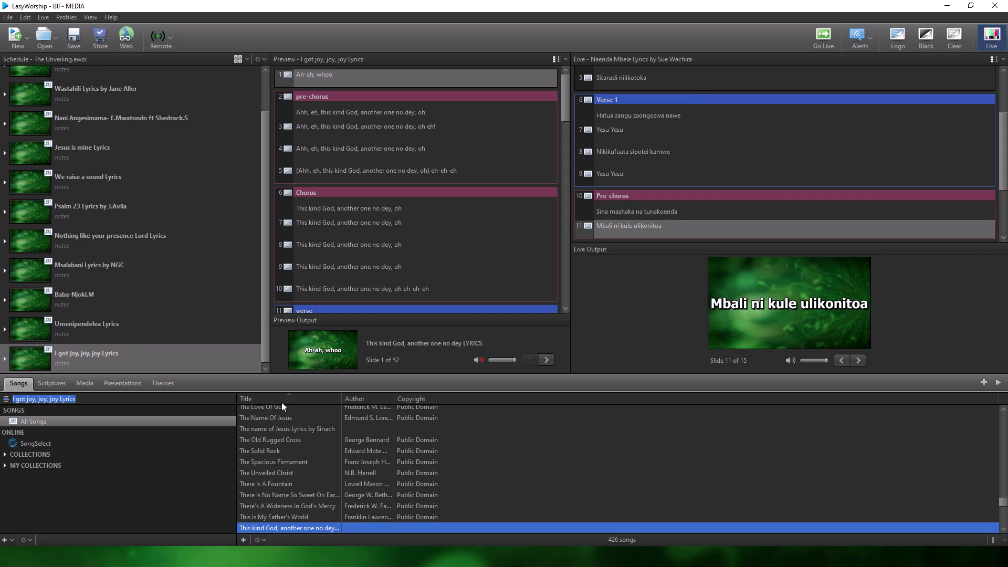
{"action": "left_click_drag", "start_coordinate": [311, 528], "coordinate": [276, 426]}
{"action": "left_click_drag", "start_coordinate": [276, 426], "coordinate": [147, 348]}
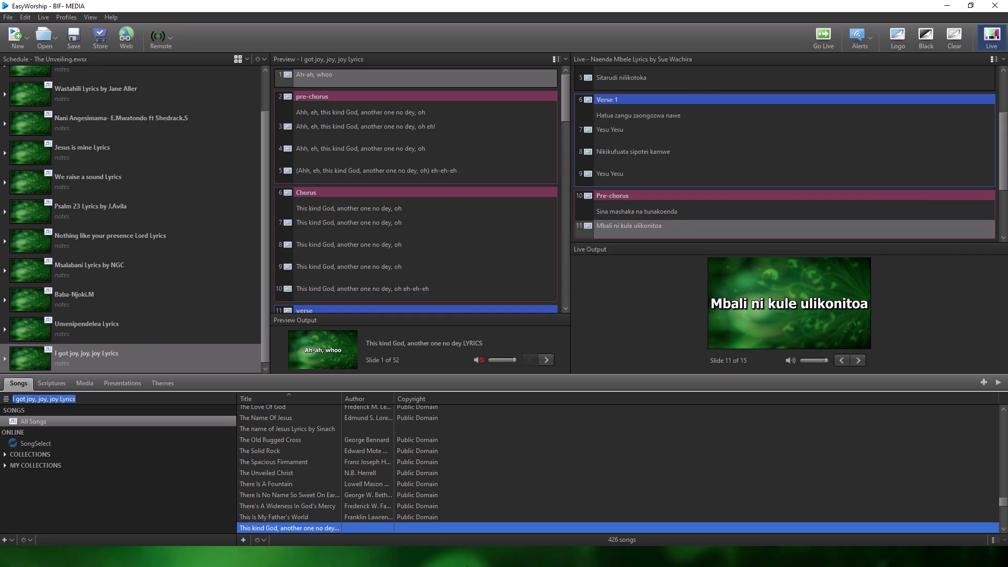
Switch to the Financial_Management_Accounting_100_Sheets workbook in Excel.
{"action": "left_click", "coordinate": [579, 556]}
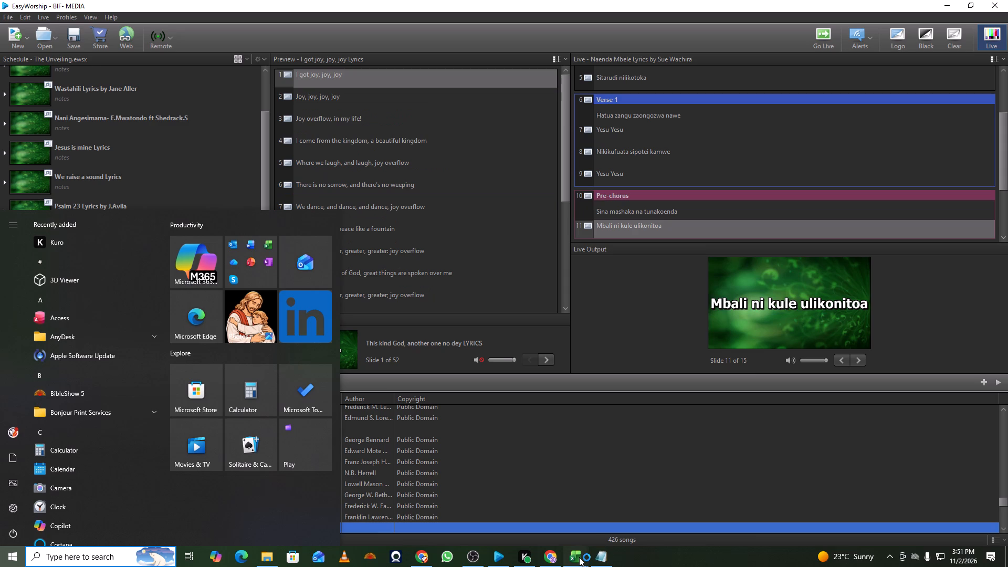
{"action": "left_click", "coordinate": [589, 533]}
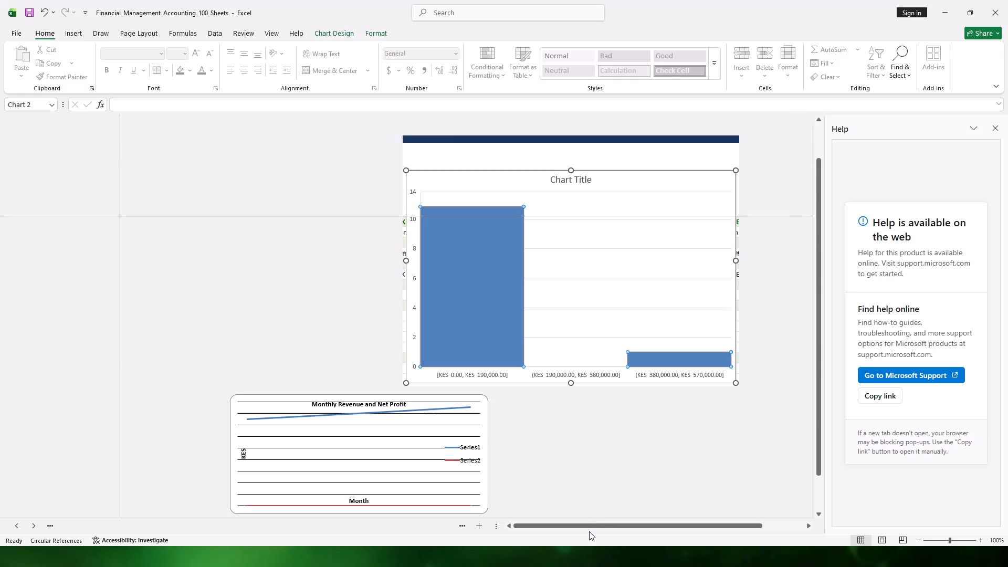
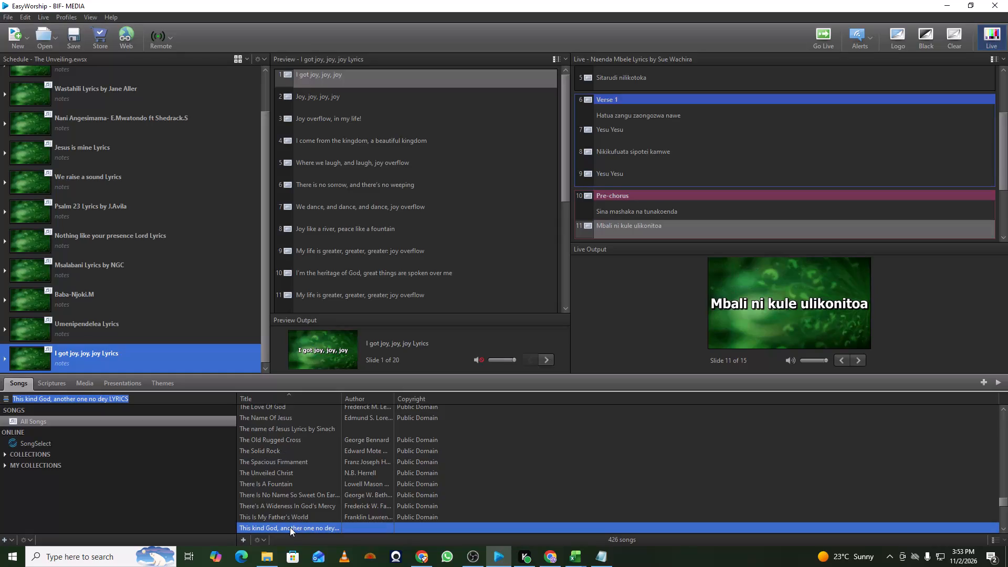
Try to place the song "This kind God, another one no dey LYRICS" in the schedule at "I got joy, joy, joy Lyrics".
{"action": "left_click_drag", "start_coordinate": [290, 527], "coordinate": [241, 429]}
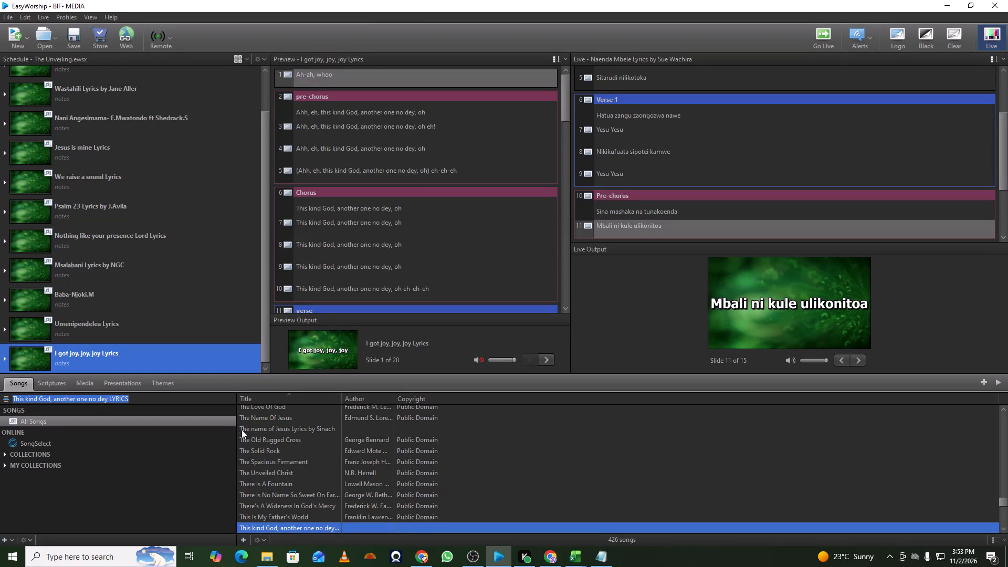
{"action": "left_click_drag", "start_coordinate": [241, 429], "coordinate": [197, 354]}
{"action": "left_click_drag", "start_coordinate": [265, 323], "coordinate": [265, 353]}
{"action": "left_click_drag", "start_coordinate": [283, 528], "coordinate": [226, 353]}
{"action": "left_click", "coordinate": [291, 510]}
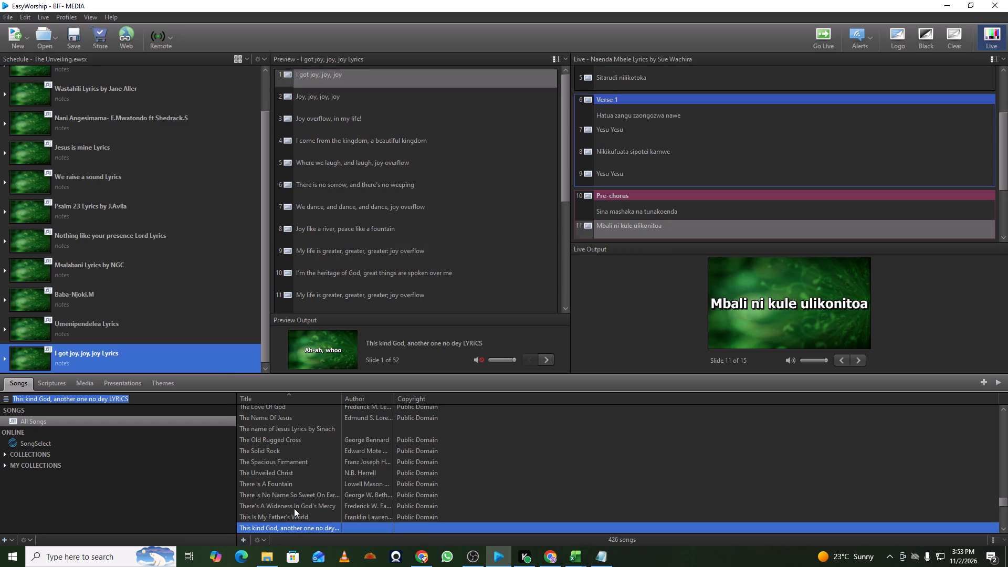
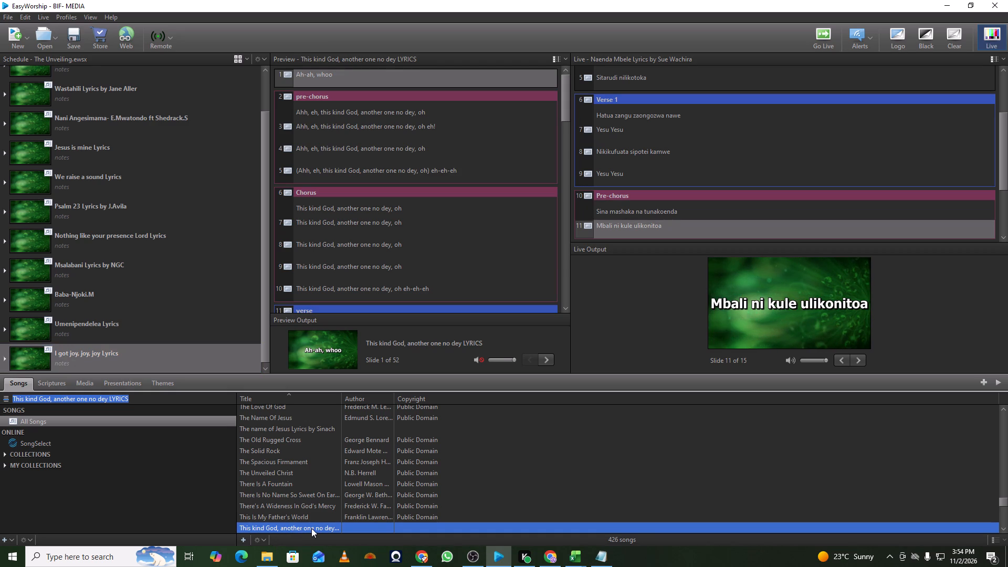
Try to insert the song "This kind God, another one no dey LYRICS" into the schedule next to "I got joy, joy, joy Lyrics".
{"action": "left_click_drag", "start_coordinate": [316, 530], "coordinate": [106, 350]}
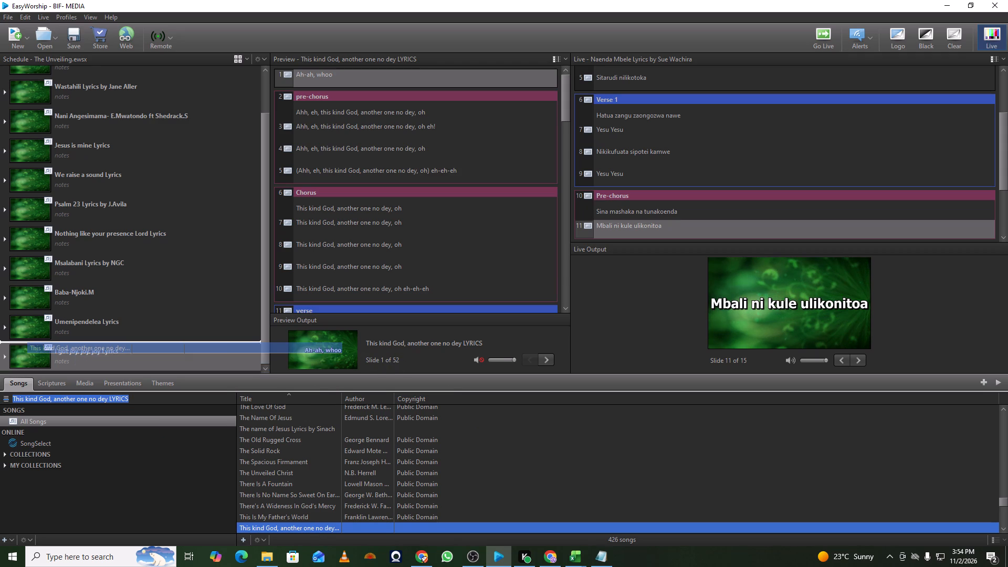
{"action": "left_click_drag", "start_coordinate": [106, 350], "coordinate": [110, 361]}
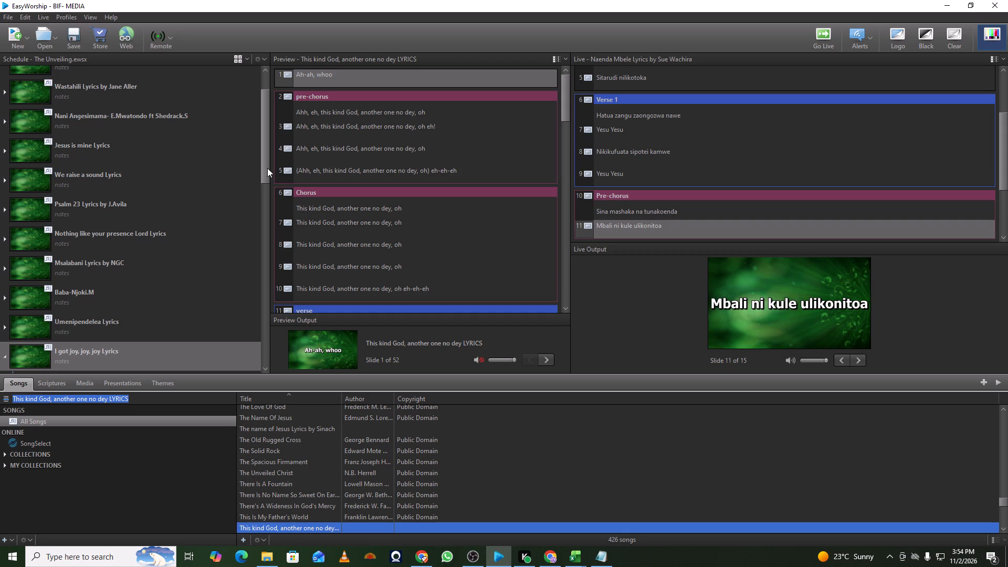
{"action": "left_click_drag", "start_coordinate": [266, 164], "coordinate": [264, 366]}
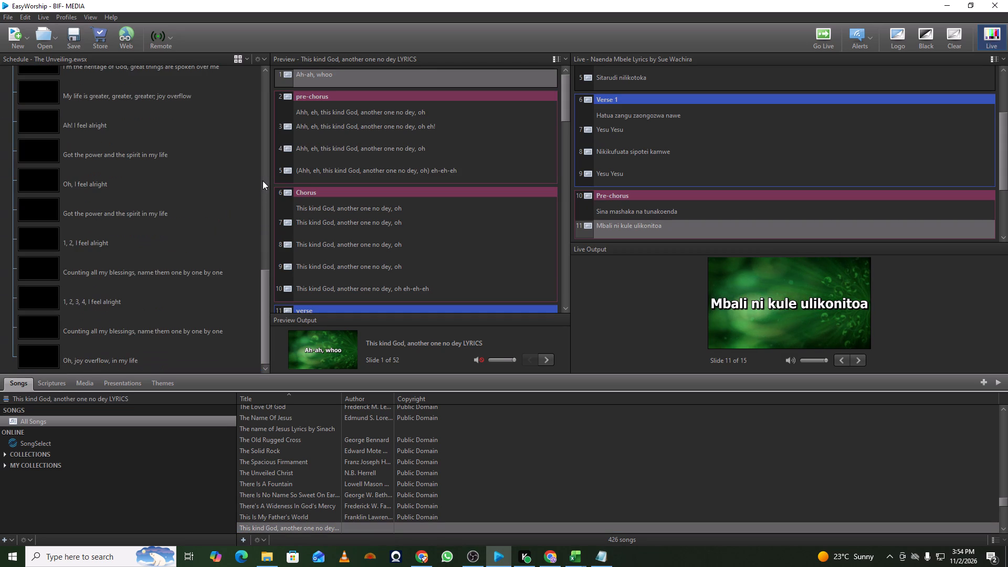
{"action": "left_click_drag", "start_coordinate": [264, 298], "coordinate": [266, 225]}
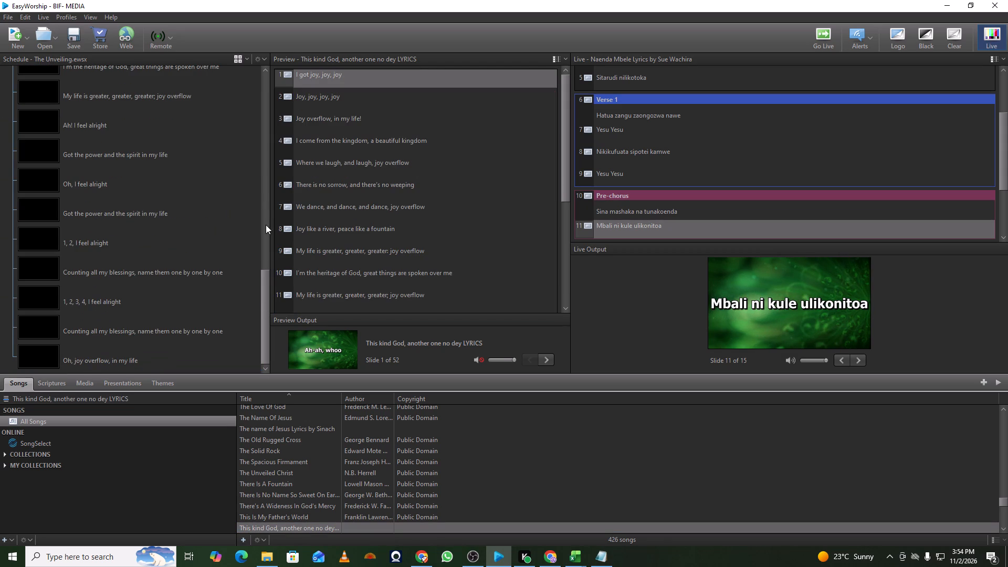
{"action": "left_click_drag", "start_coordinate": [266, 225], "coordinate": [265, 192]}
Save The Unveiling schedule.
{"action": "left_click", "coordinate": [78, 35]}
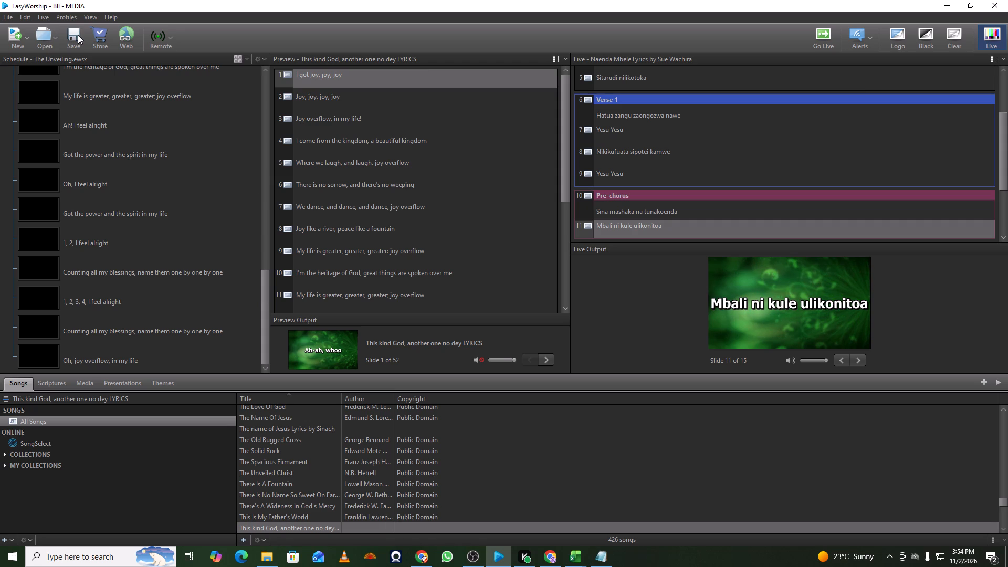
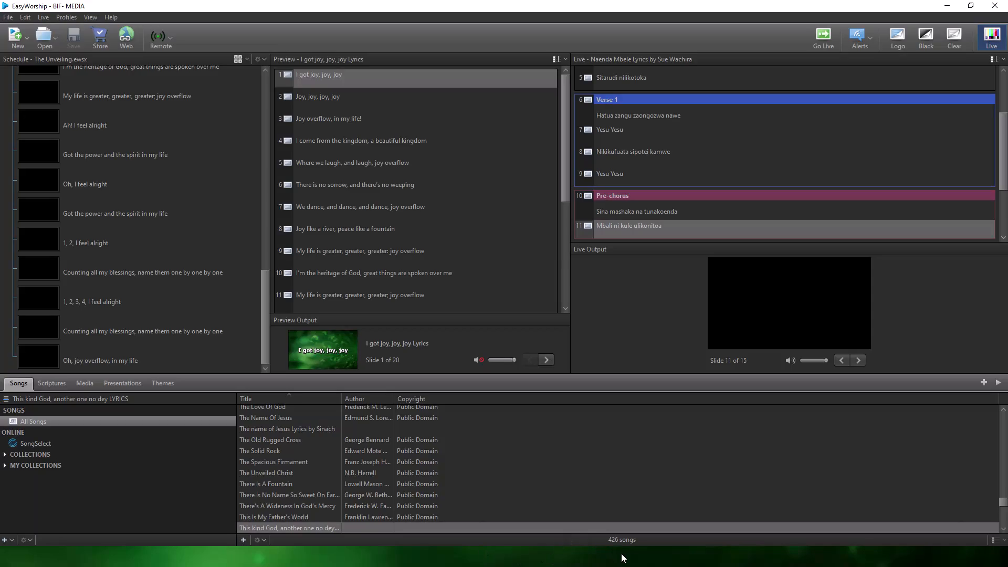
Switch to Chrome and search the web for "hallelujah hosanna lyrics by boaz danken".
{"action": "left_click", "coordinate": [603, 557]}
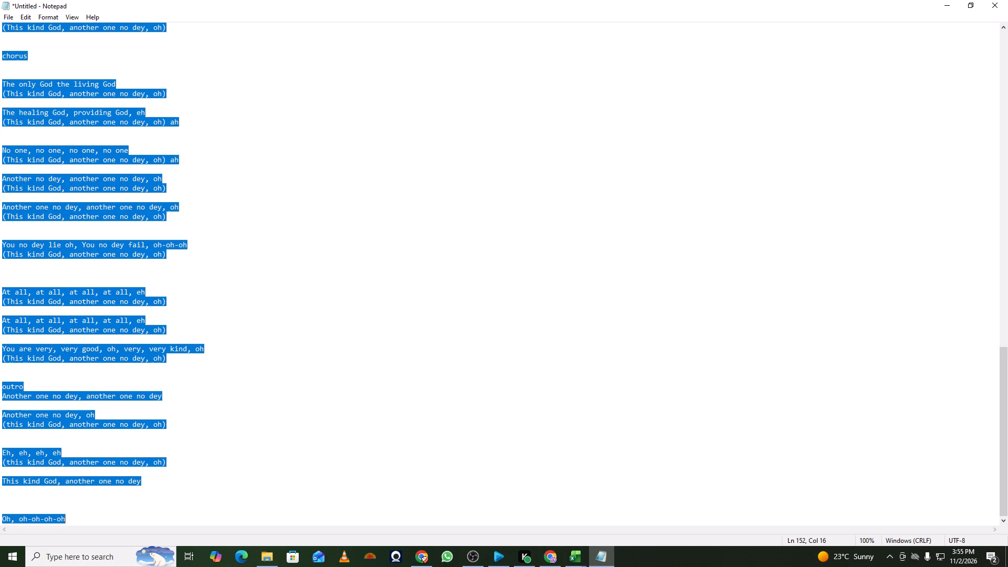
{"action": "left_click", "coordinate": [426, 555]}
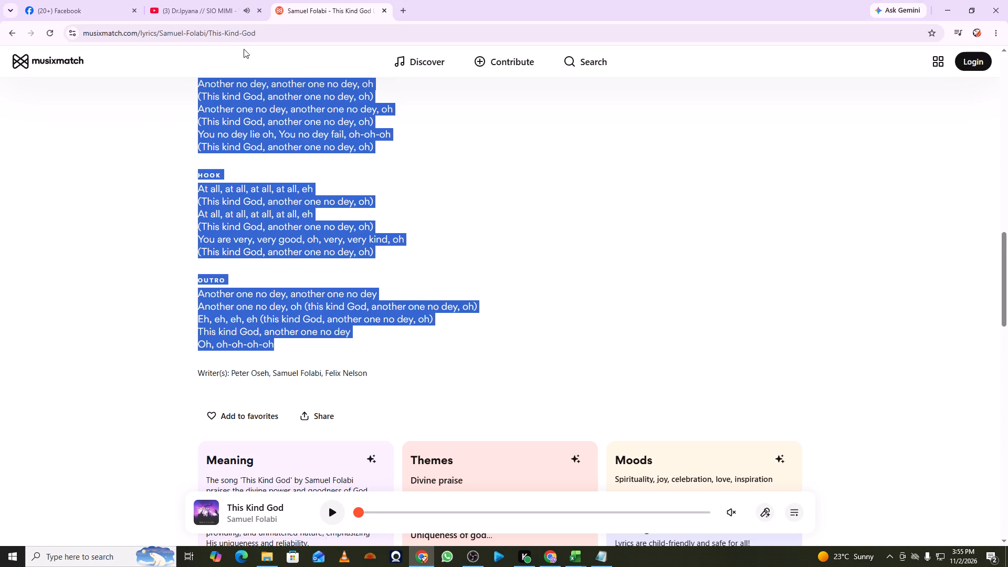
{"action": "left_click", "coordinate": [240, 28]}
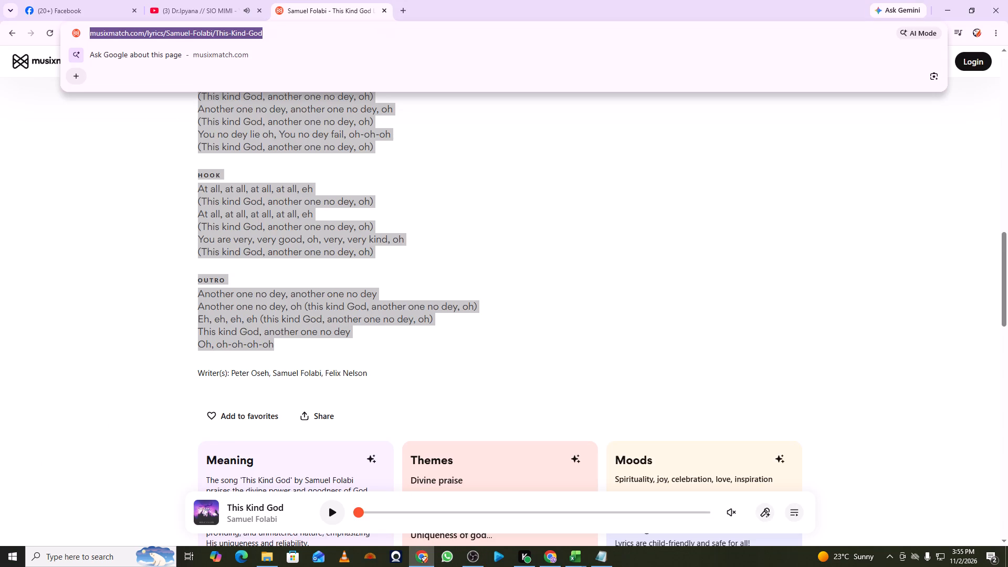
{"action": "type", "text": "HALELUA"}
{"action": "key", "text": "BackSpace"}
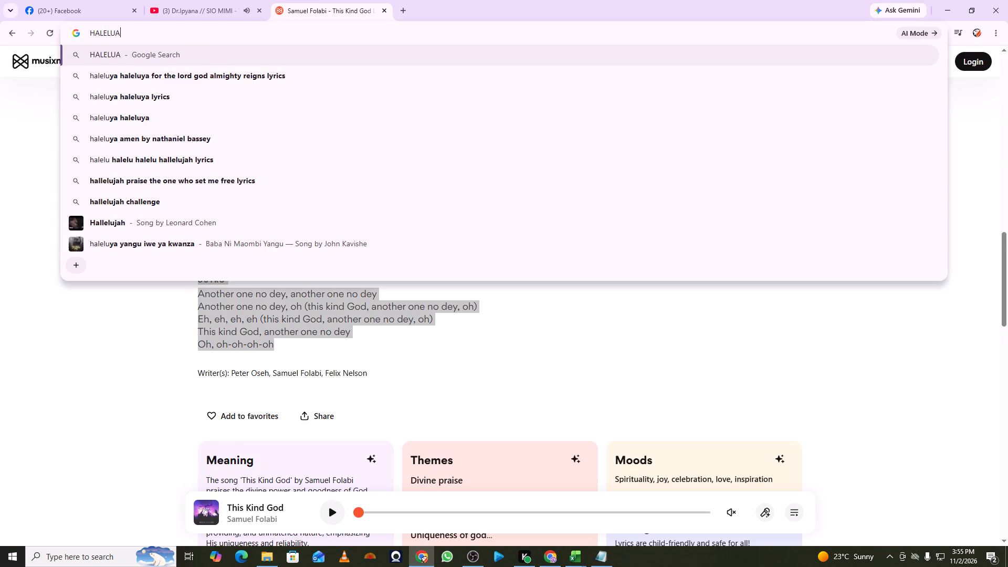
{"action": "type", "text": "YA"}
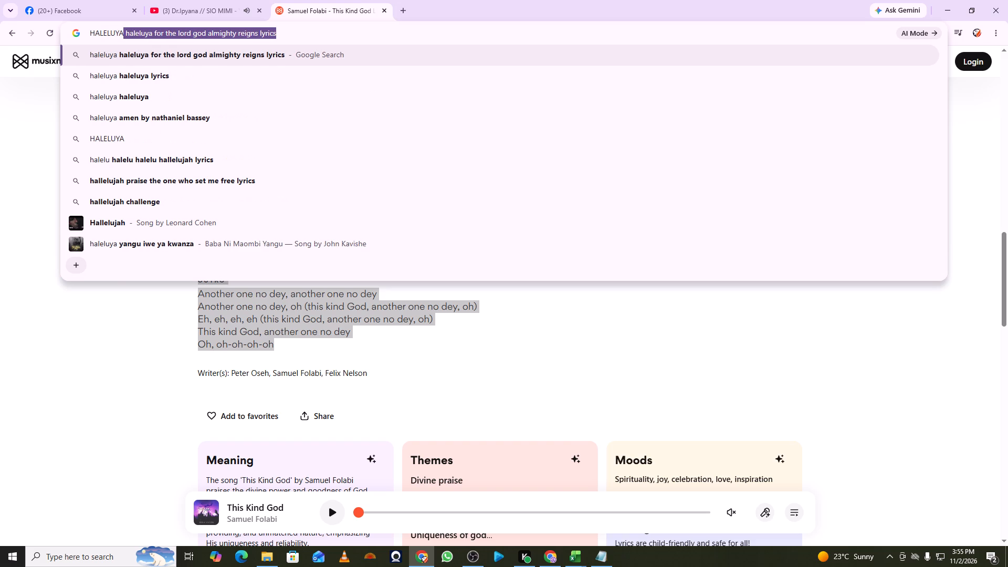
{"action": "key", "text": "space"}
{"action": "type", "text": "HOSA"}
{"action": "type", "text": "NNA LYRICS BY DANKEN"}
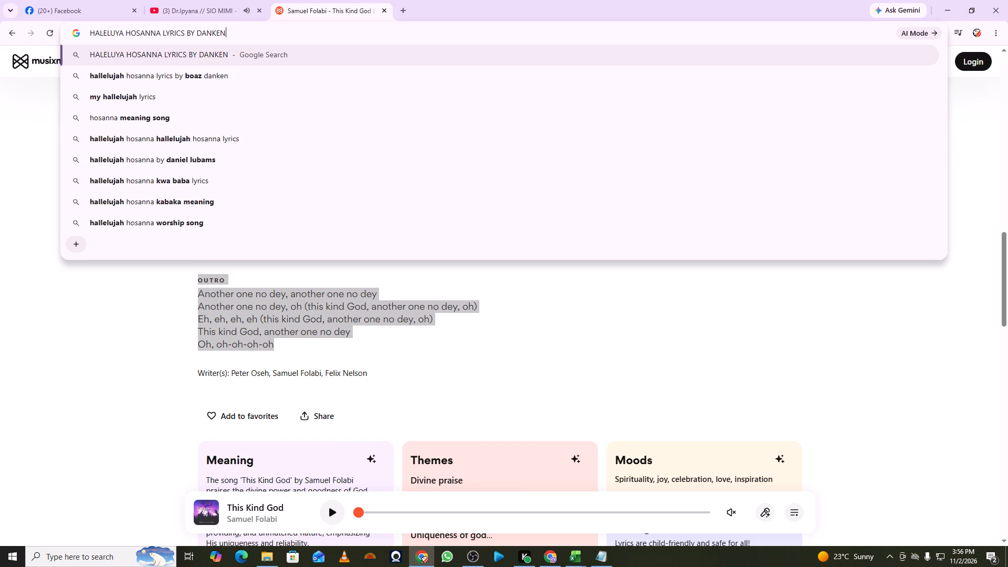
{"action": "left_click", "coordinate": [213, 77]}
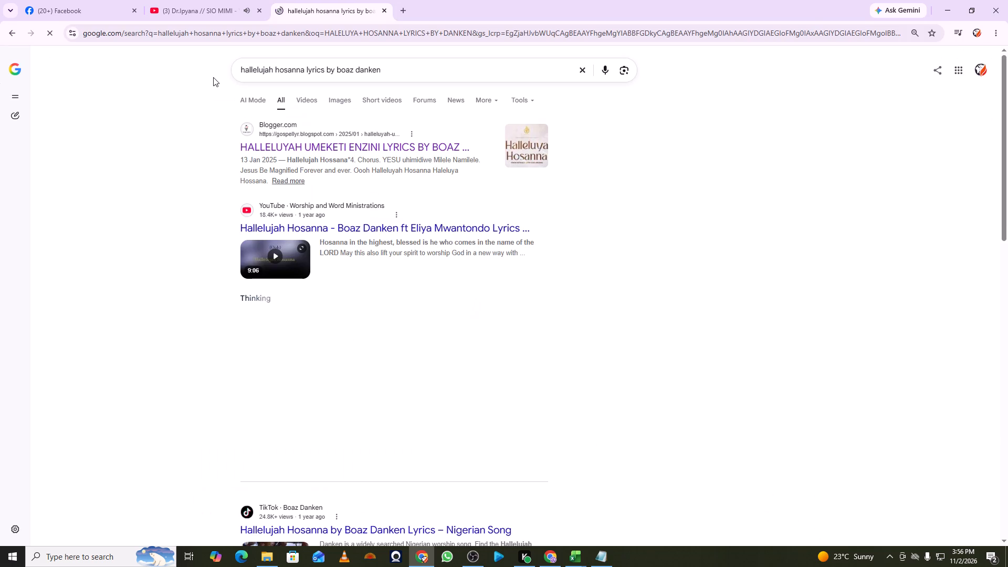
Open the Blogger result "HALLELUYAH UMEKETI ENZINI LYRICS BY BOAZ ..." and find the lyrics on the page.
{"action": "left_click", "coordinate": [340, 140]}
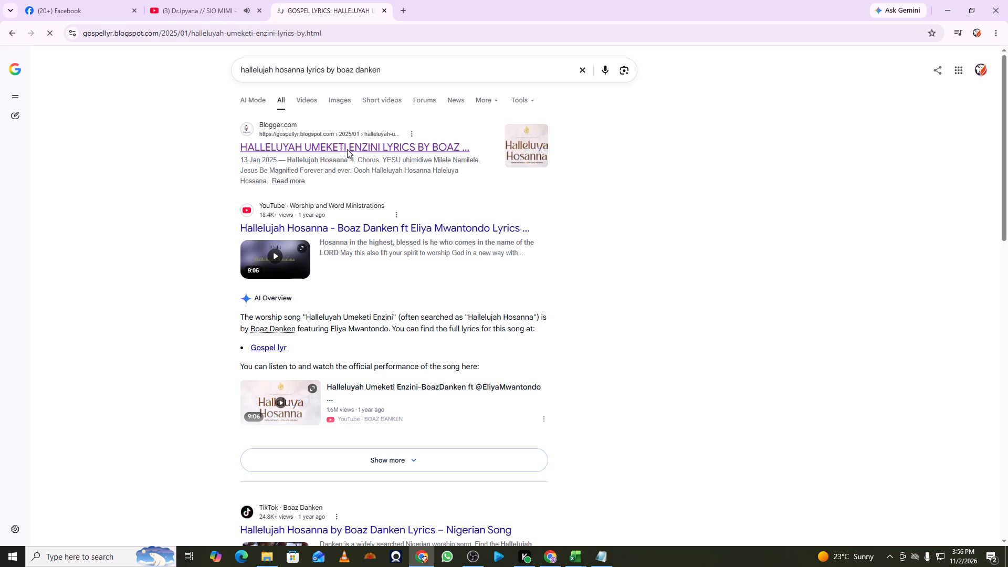
{"action": "scroll", "coordinate": [351, 153], "scroll_direction": "down", "scroll_amount": 10}
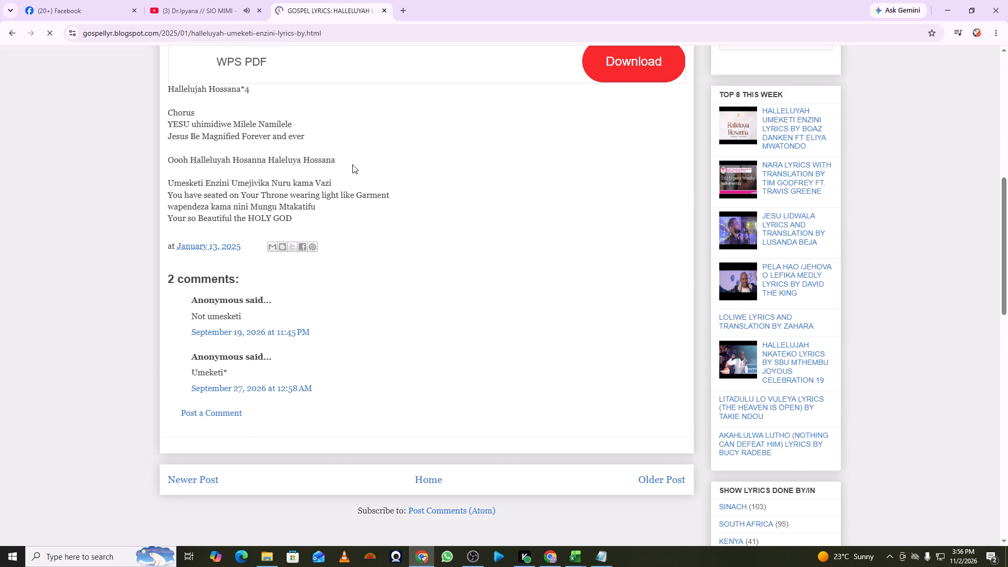
{"action": "scroll", "coordinate": [352, 164], "scroll_direction": "up", "scroll_amount": 2}
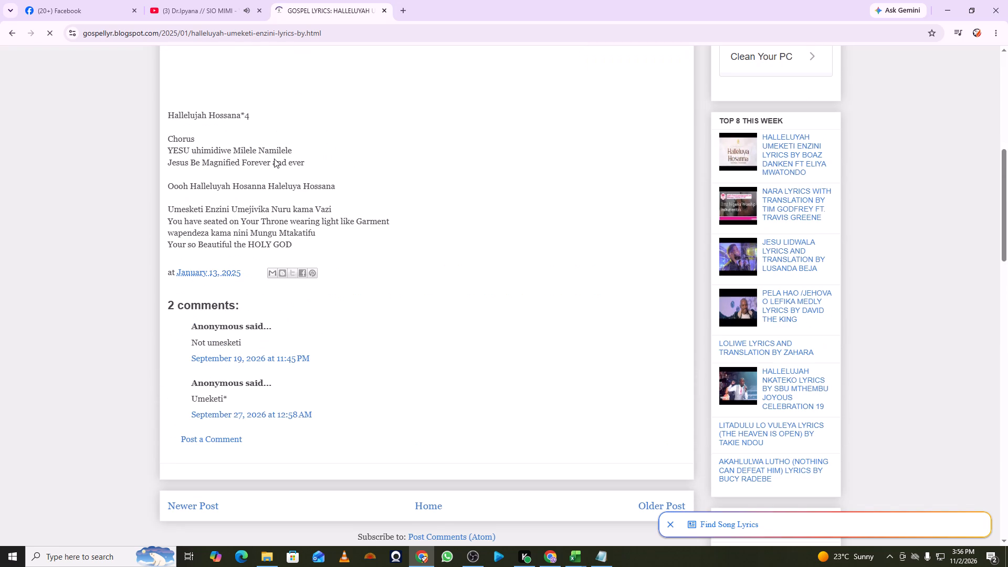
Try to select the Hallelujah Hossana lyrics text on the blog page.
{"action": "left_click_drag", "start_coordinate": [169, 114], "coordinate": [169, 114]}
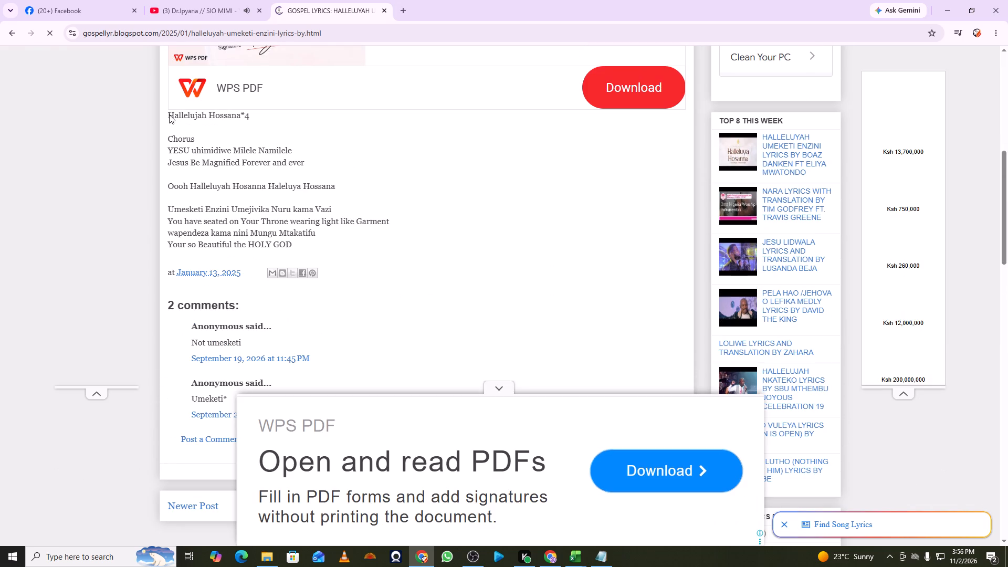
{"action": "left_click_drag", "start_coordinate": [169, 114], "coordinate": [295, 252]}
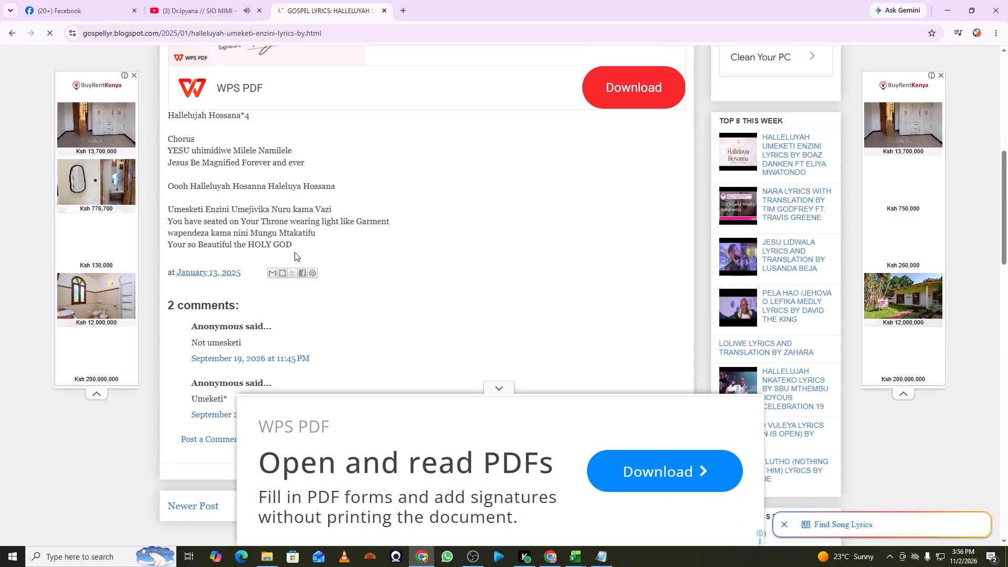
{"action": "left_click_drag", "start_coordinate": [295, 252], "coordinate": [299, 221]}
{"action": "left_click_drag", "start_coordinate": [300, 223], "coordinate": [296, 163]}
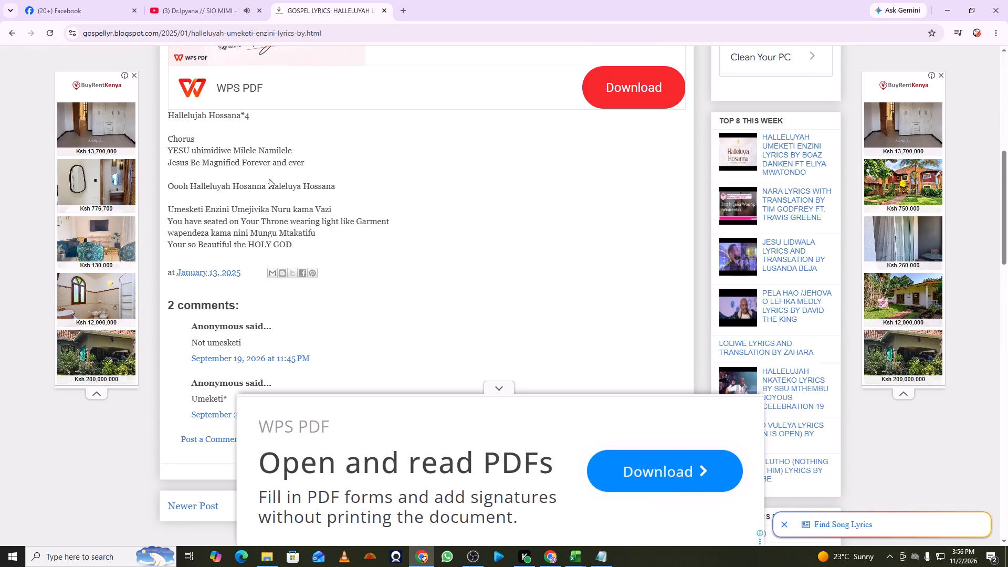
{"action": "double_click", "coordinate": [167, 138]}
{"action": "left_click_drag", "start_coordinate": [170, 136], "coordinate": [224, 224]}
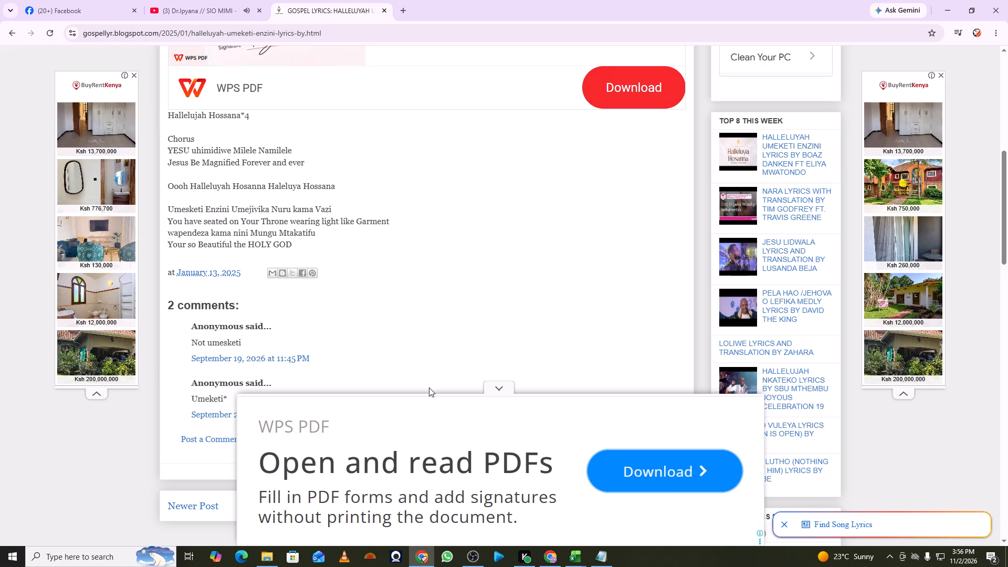
Switch to Notepad, reduce it to a smaller window and place it beside the lyrics, dismissing the page's ad.
{"action": "left_click", "coordinate": [600, 558]}
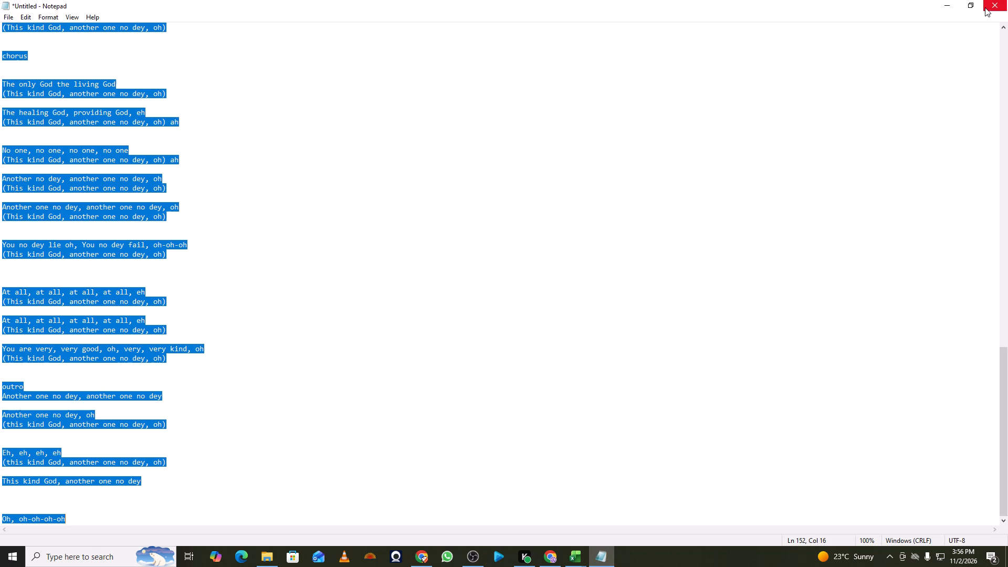
{"action": "left_click", "coordinate": [968, 2]}
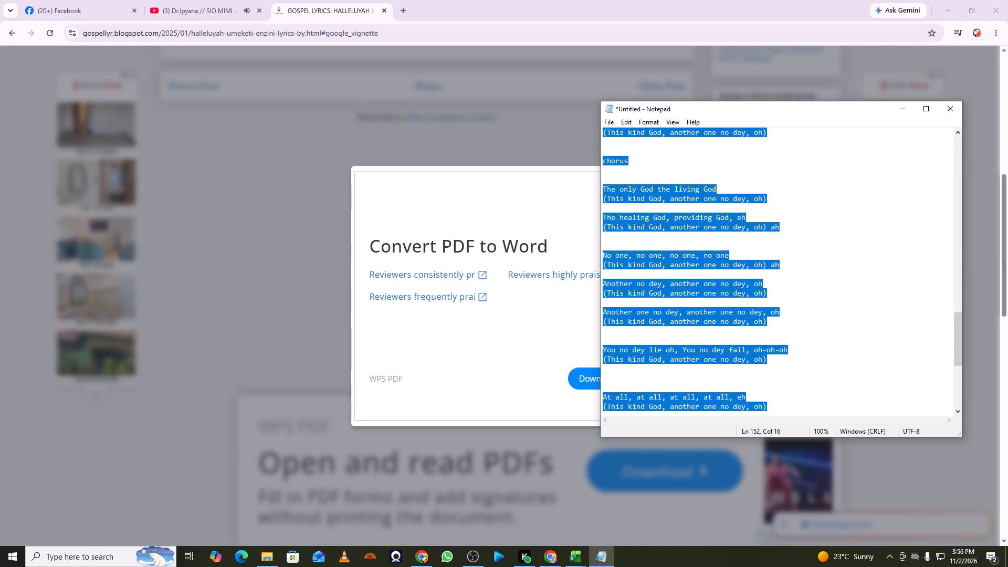
{"action": "left_click_drag", "start_coordinate": [703, 110], "coordinate": [101, 143]}
{"action": "left_click", "coordinate": [647, 156]}
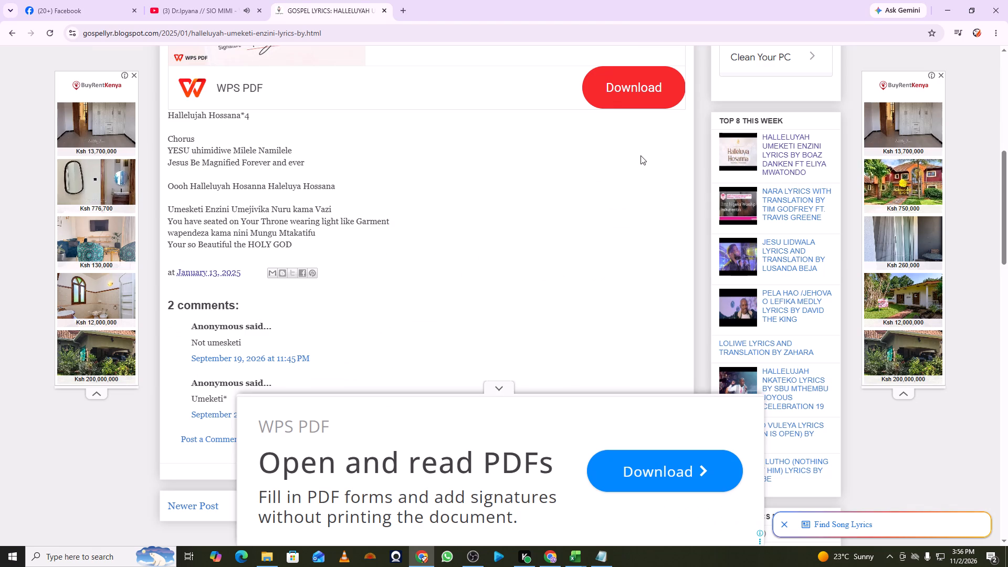
{"action": "left_click", "coordinate": [603, 560]}
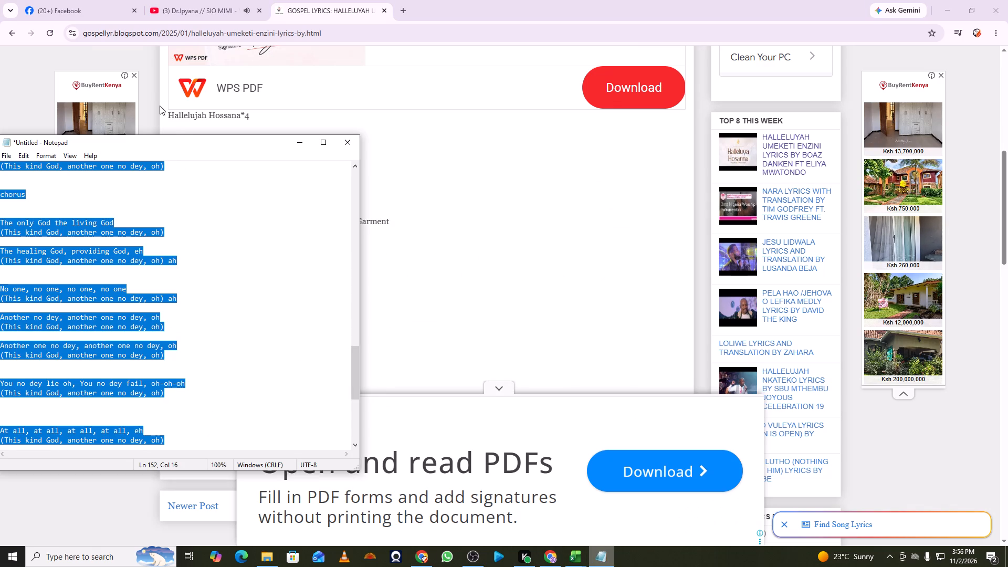
{"action": "left_click_drag", "start_coordinate": [176, 145], "coordinate": [643, 136]}
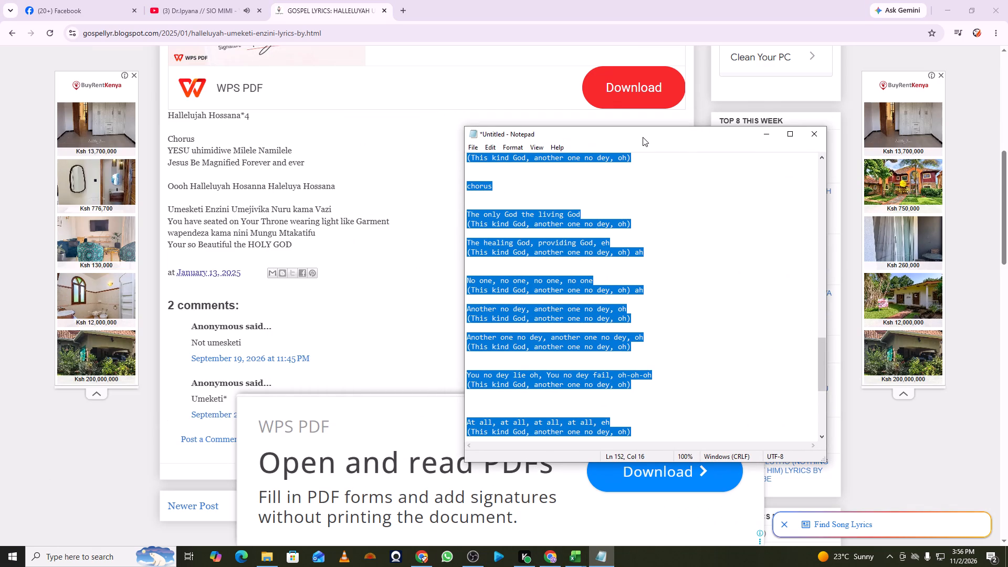
Replace the old song text in Notepad with the lines "Hallelujah Hossana" and "Yesu uhimidiwe milele na milele", separated by blank lines.
{"action": "key", "text": "h"}
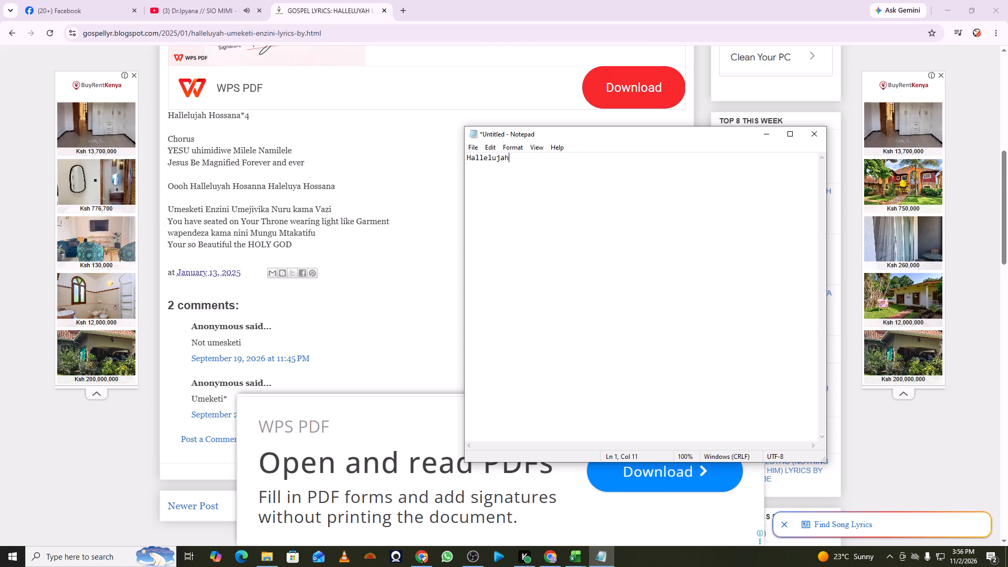
{"action": "type", "text": "os"}
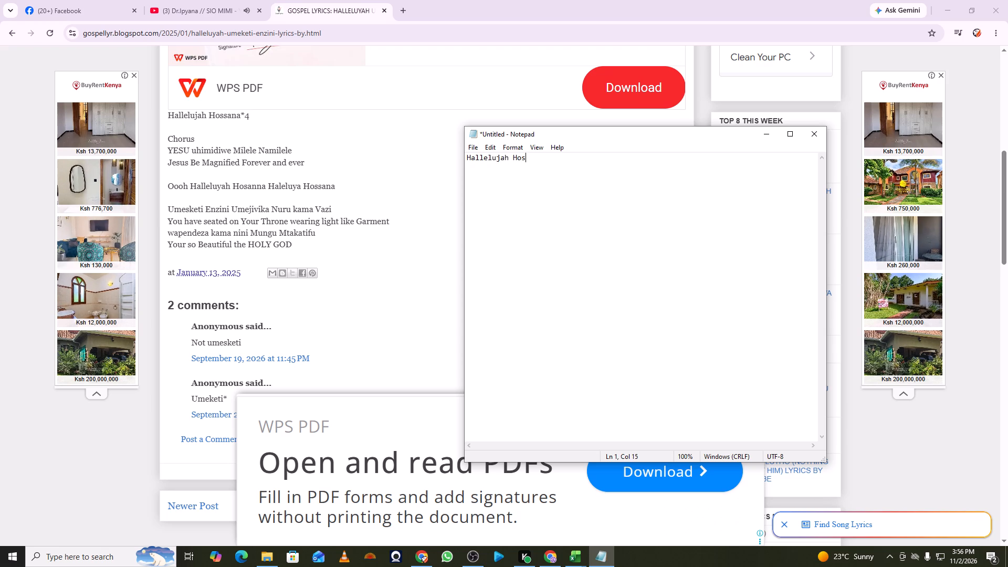
{"action": "type", "text": "sa"}
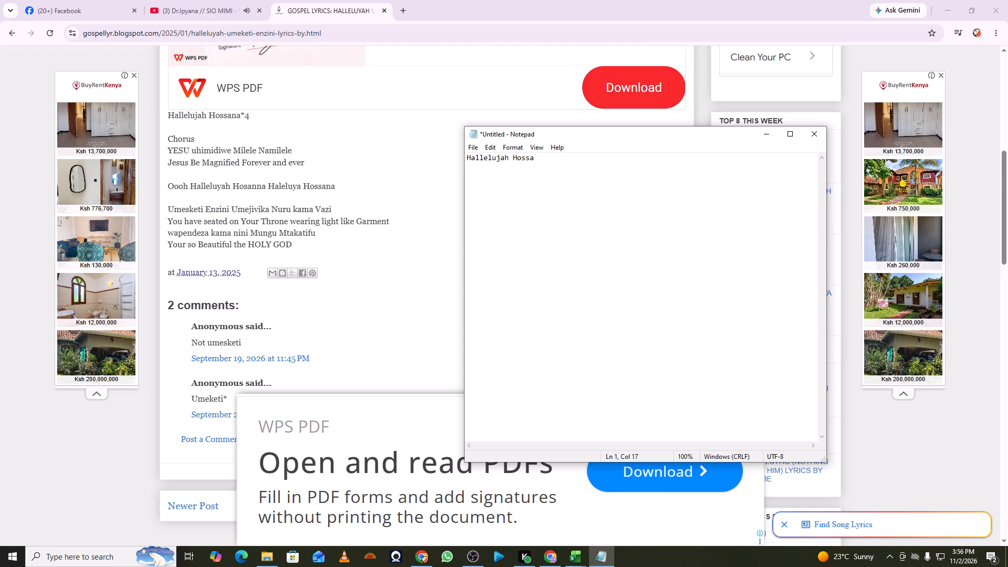
{"action": "type", "text": "na"}
{"action": "type", "text": "\\\\"}
{"action": "key", "text": "BackSpace"}
{"action": "key", "text": "BackSpace"}
{"action": "key", "text": "Return"}
{"action": "key", "text": "Return"}
{"action": "key", "text": "Return"}
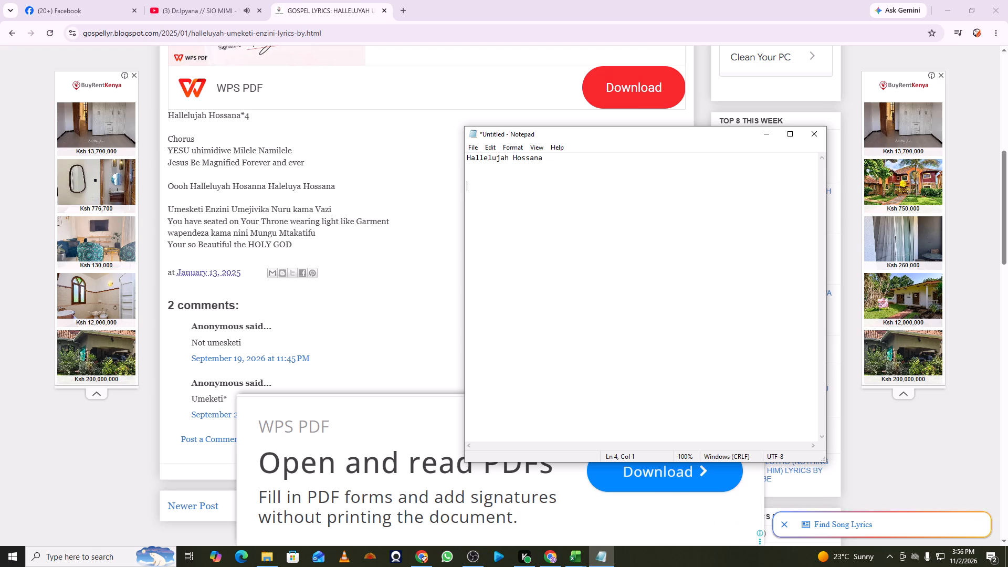
{"action": "type", "text": "esu uhimidiwe milele na milele"}
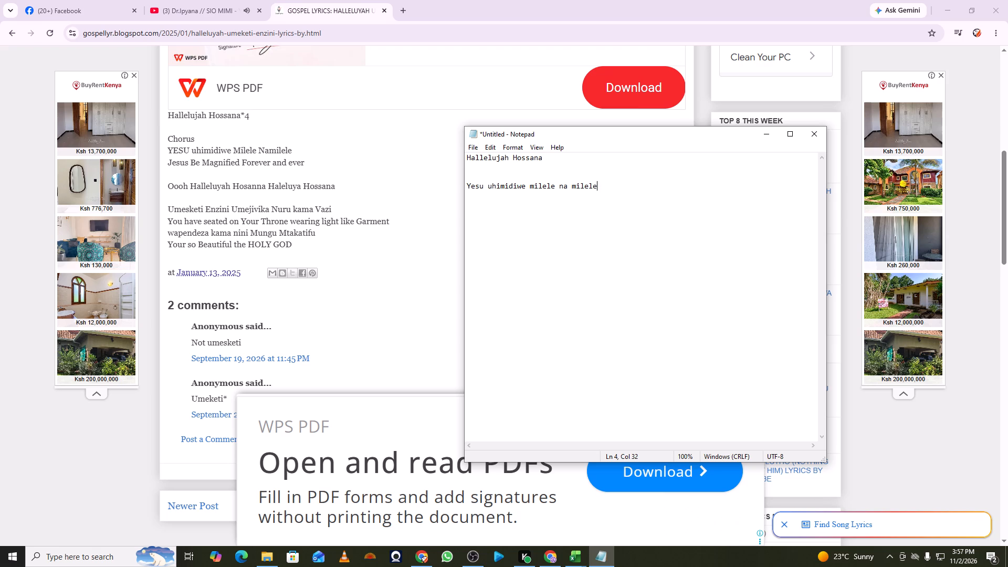
Add the line "Oh Hallelujah Hosanna Hallelujah Hosanna" below a blank line, copying the phrase for its repetition.
{"action": "key", "text": "Return"}
{"action": "key", "text": "Return"}
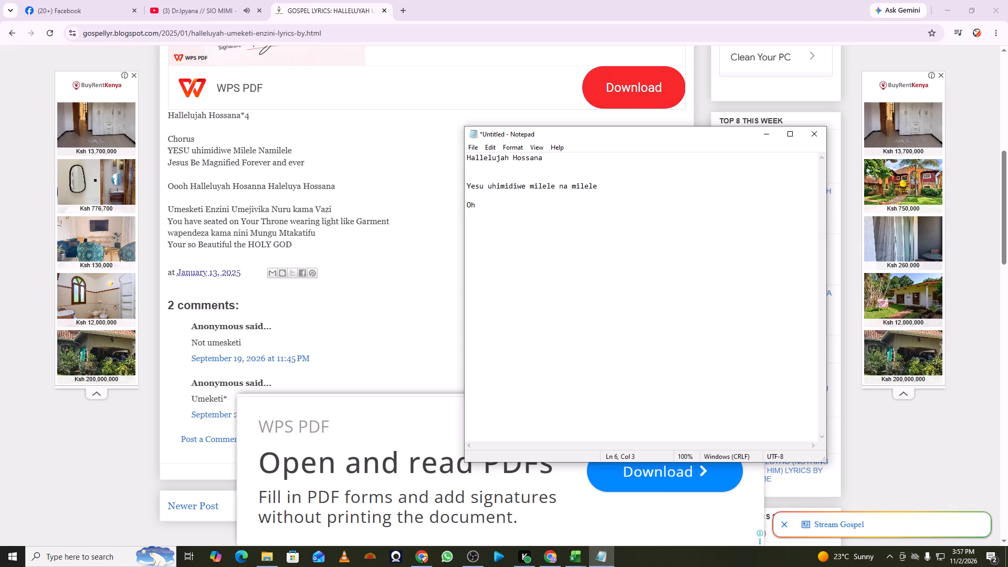
{"action": "key", "text": "space"}
{"action": "key", "text": "BackSpace"}
{"action": "key", "text": "BackSpace"}
{"action": "key", "text": "BackSpace"}
{"action": "key", "text": "n"}
{"action": "key", "text": "BackSpace"}
{"action": "type", "text": "nna"}
{"action": "key", "text": "space"}
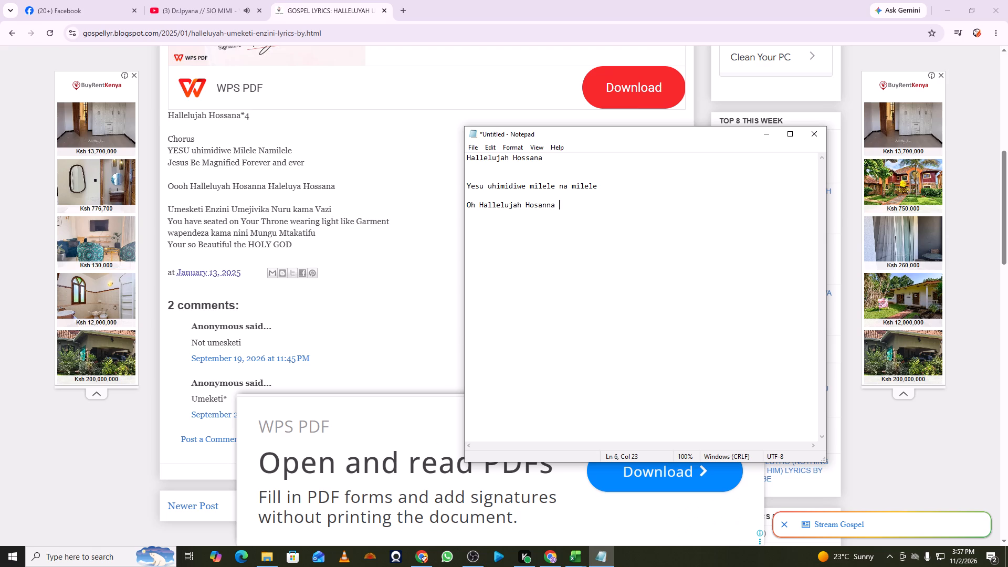
{"action": "left_click_drag", "start_coordinate": [479, 205], "coordinate": [572, 207]}
{"action": "key", "text": "ctrl+c"}
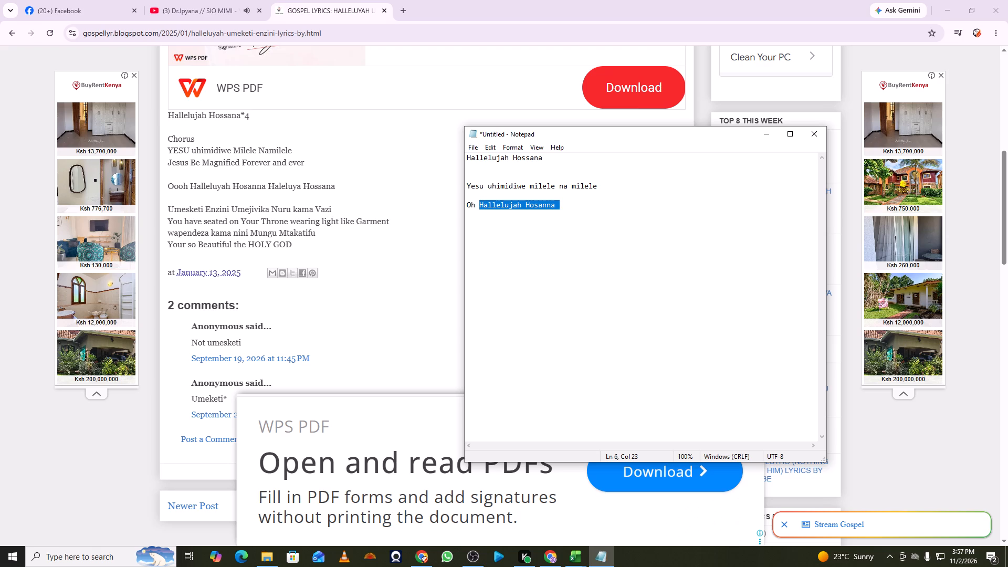
{"action": "left_click", "coordinate": [580, 205]}
{"action": "key", "text": "ctrl+v"}
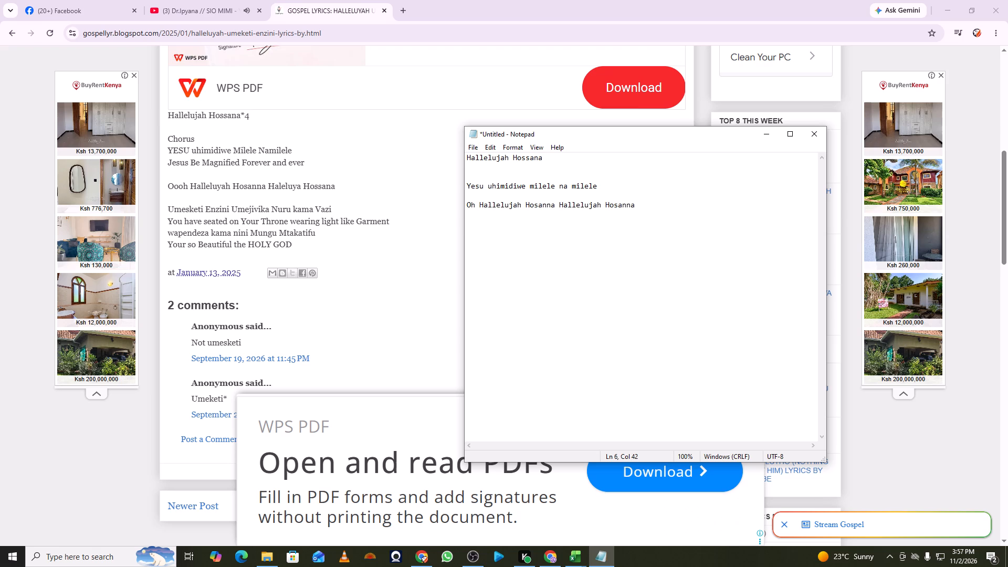
Add the verse lines "Umeketi enzine umejivika nuru kama vazi" and "Wapendeza kama nini Mungu Mtakatifu", separated by blank lines.
{"action": "key", "text": "Return"}
{"action": "key", "text": "Return"}
{"action": "type", "text": "kei en"}
{"action": "key", "text": "BackSpace"}
{"action": "key", "text": "BackSpace"}
{"action": "key", "text": "BackSpace"}
{"action": "key", "text": "BackSpace"}
{"action": "type", "text": "ti enzine"}
{"action": "key", "text": "space"}
{"action": "type", "text": "umejivika nuru kama vazi"}
{"action": "key", "text": "Return"}
{"action": "key", "text": "Return"}
{"action": "key", "text": "Return"}
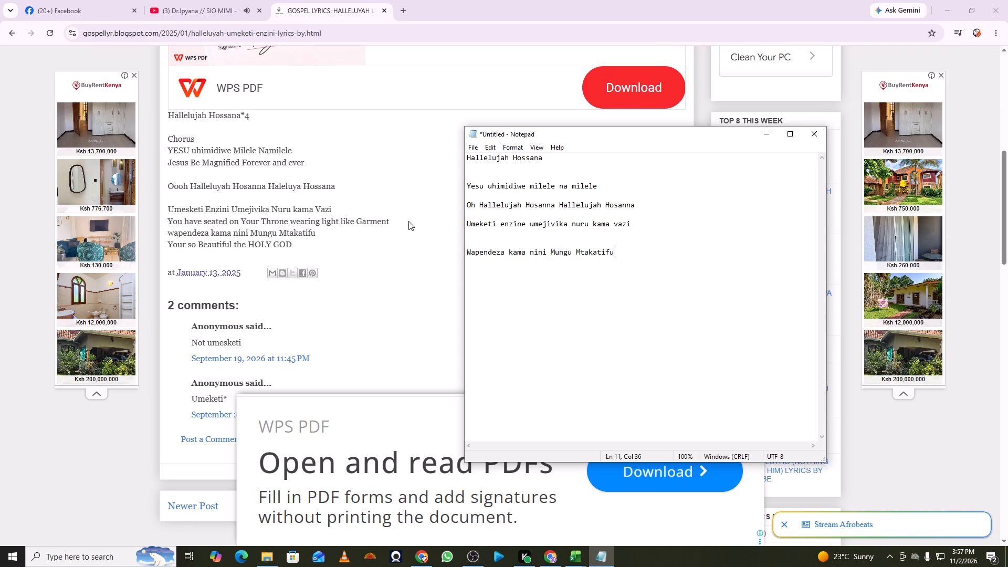
Search YouTube for "hosanna by boaz danken" and play the video "Halleluyah Umeketi Enzini" featuring Eliya Mwantondo.
{"action": "scroll", "coordinate": [408, 221], "scroll_direction": "up", "scroll_amount": 3}
{"action": "left_click", "coordinate": [199, 10]}
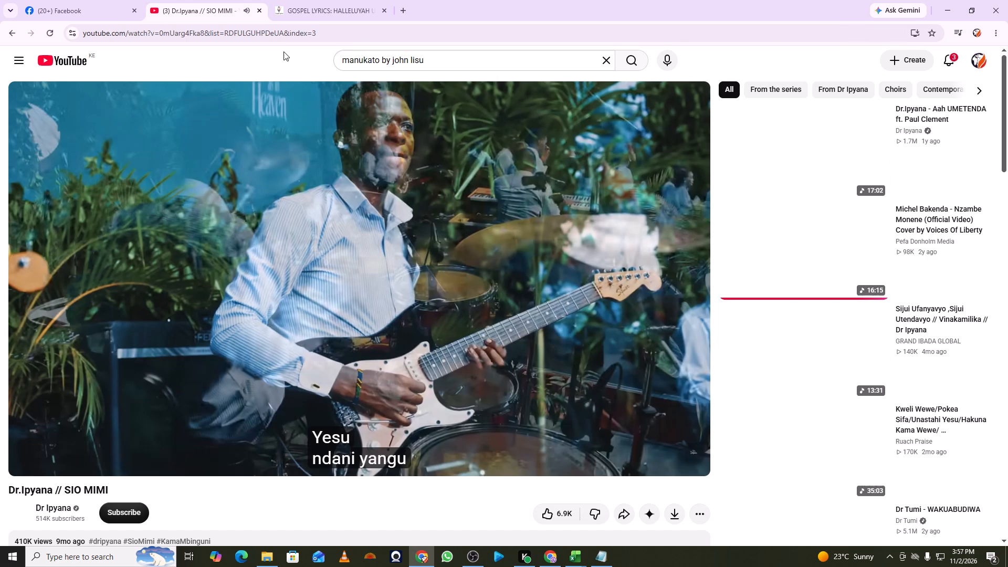
{"action": "left_click_drag", "start_coordinate": [438, 61], "coordinate": [314, 57]}
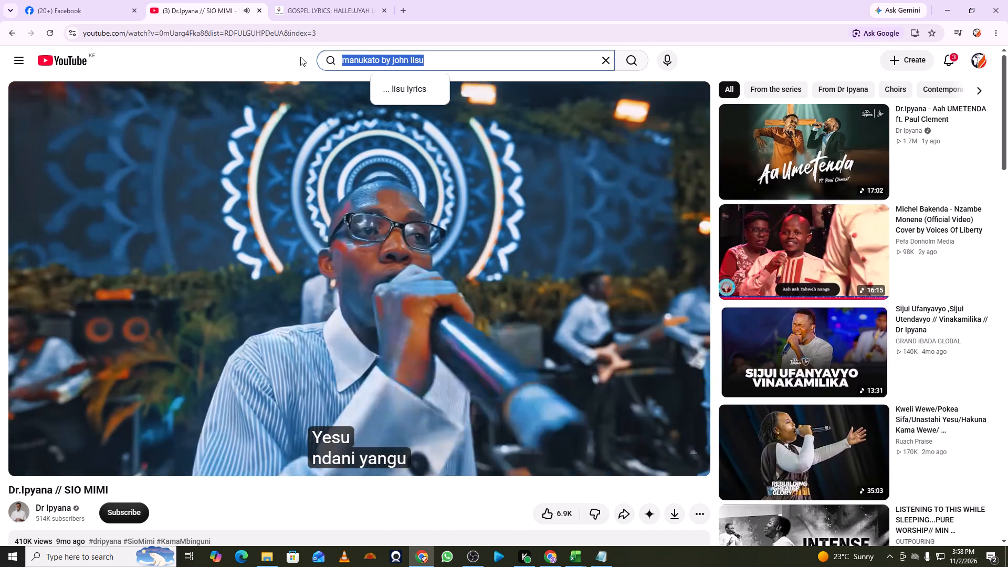
{"action": "type", "text": "hosanna"}
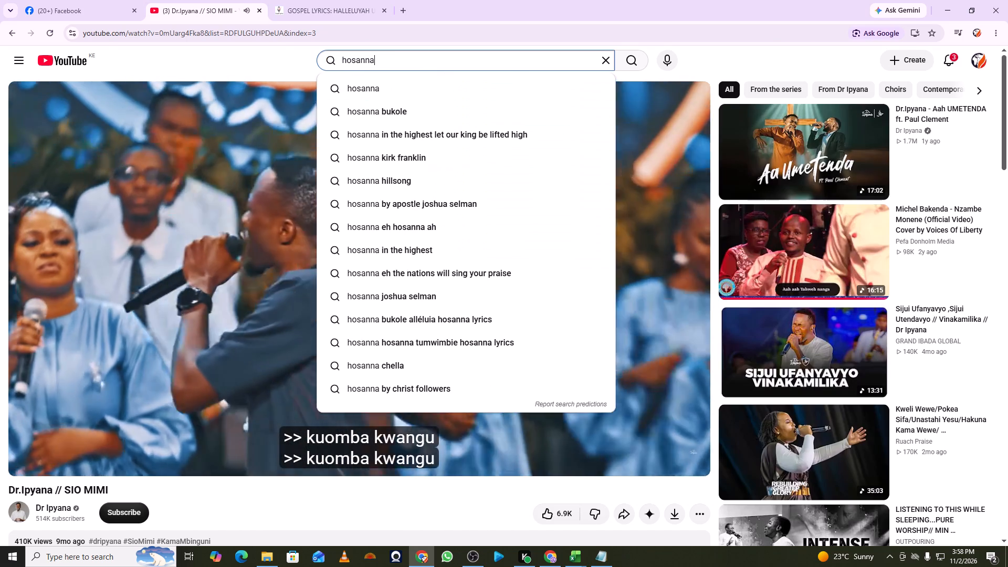
{"action": "key", "text": "space"}
{"action": "type", "text": "by danken"}
{"action": "left_click", "coordinate": [377, 89]}
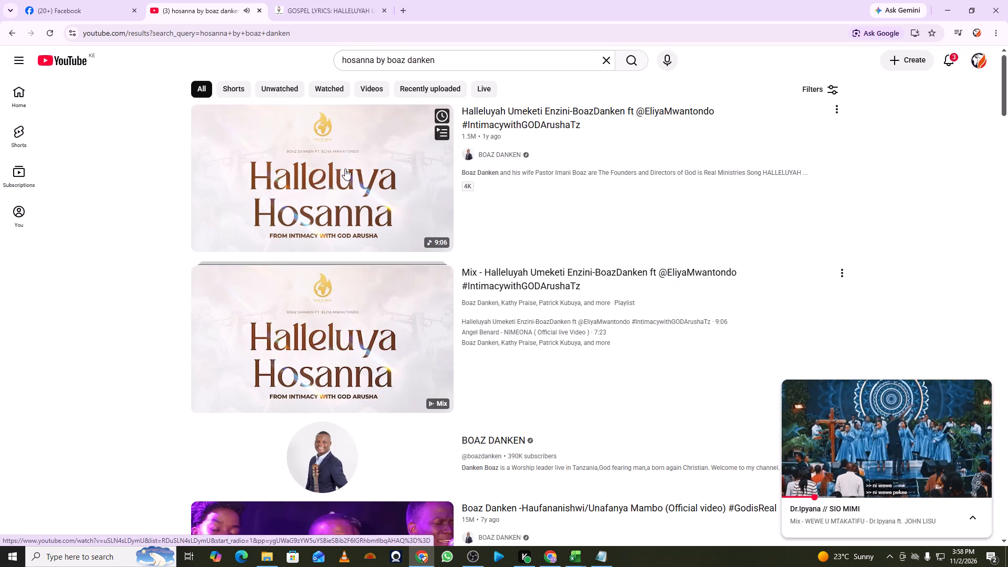
{"action": "left_click", "coordinate": [345, 169]}
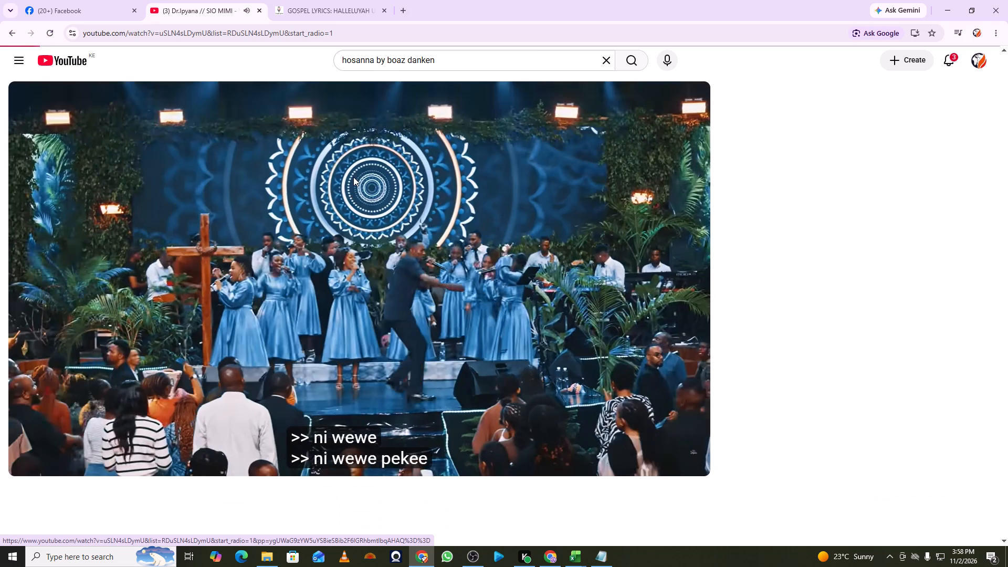
In Notepad, add an extra blank line after "Yesu uhimidiwe milele na milele" and after "Oh Hallelujah Hosanna Hallelujah Hosanna".
{"action": "left_click", "coordinate": [601, 558]}
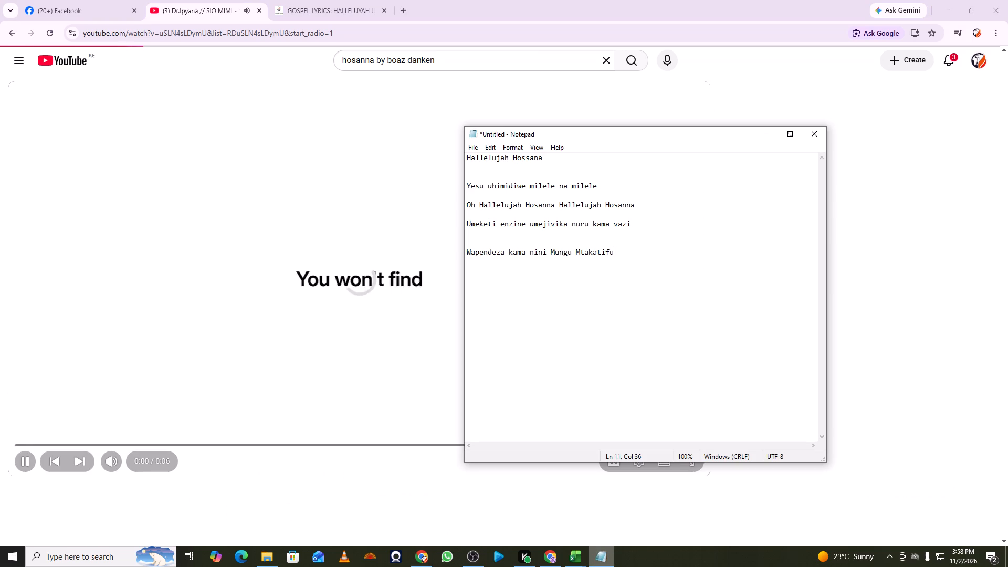
{"action": "left_click", "coordinate": [608, 187]}
{"action": "key", "text": "Return"}
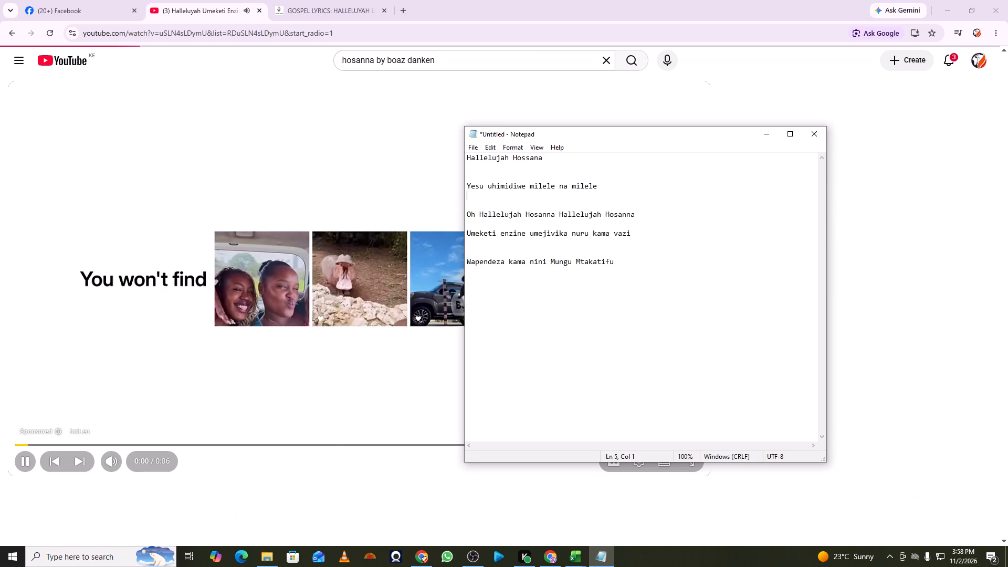
{"action": "left_click", "coordinate": [644, 214]}
{"action": "key", "text": "Return"}
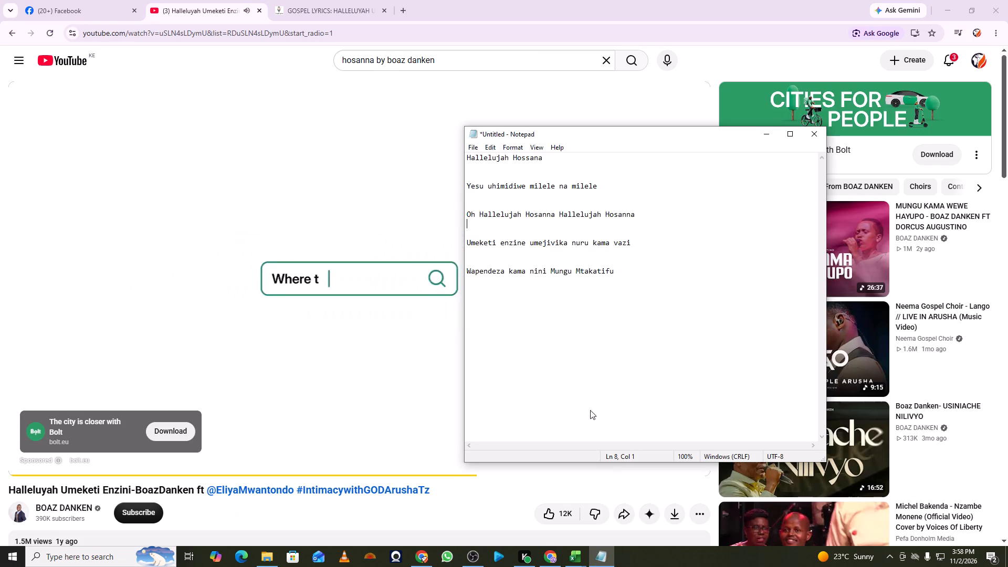
Reposition the Notepad window slightly over the playing video.
{"action": "left_click_drag", "start_coordinate": [634, 142], "coordinate": [188, 212]}
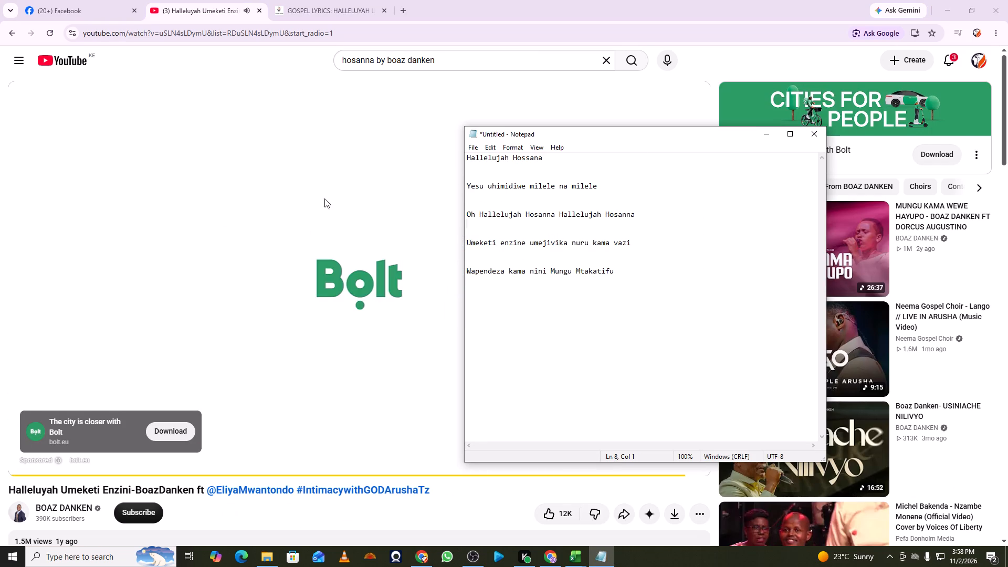
{"action": "left_click_drag", "start_coordinate": [594, 138], "coordinate": [548, 171]}
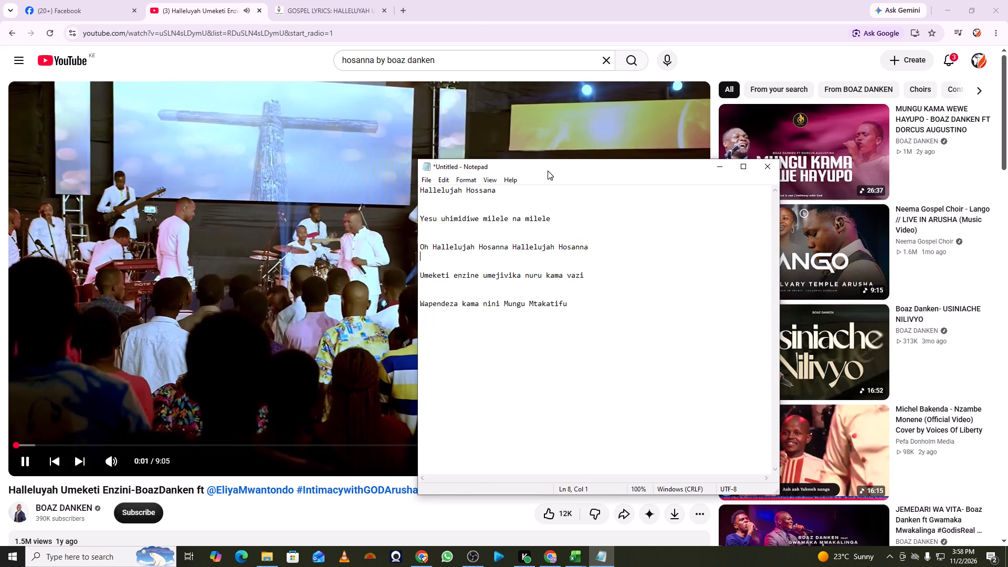
{"action": "left_click_drag", "start_coordinate": [548, 171], "coordinate": [600, 162]}
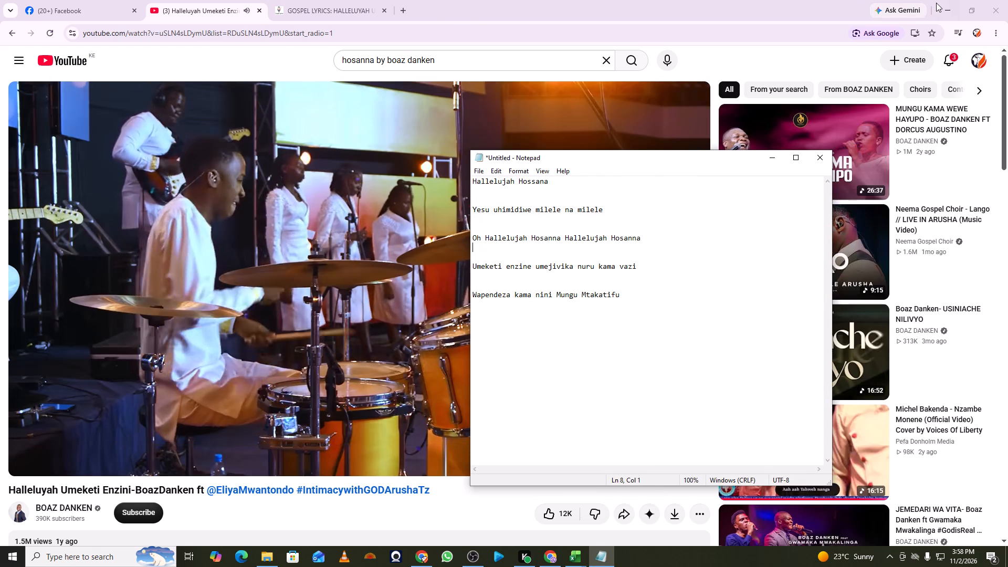
Minimize the browser, OBS Studio and File Explorer windows, and open The Unveiling schedule from the desktop.
{"action": "left_click", "coordinate": [946, 7]}
{"action": "left_click", "coordinate": [947, 7]}
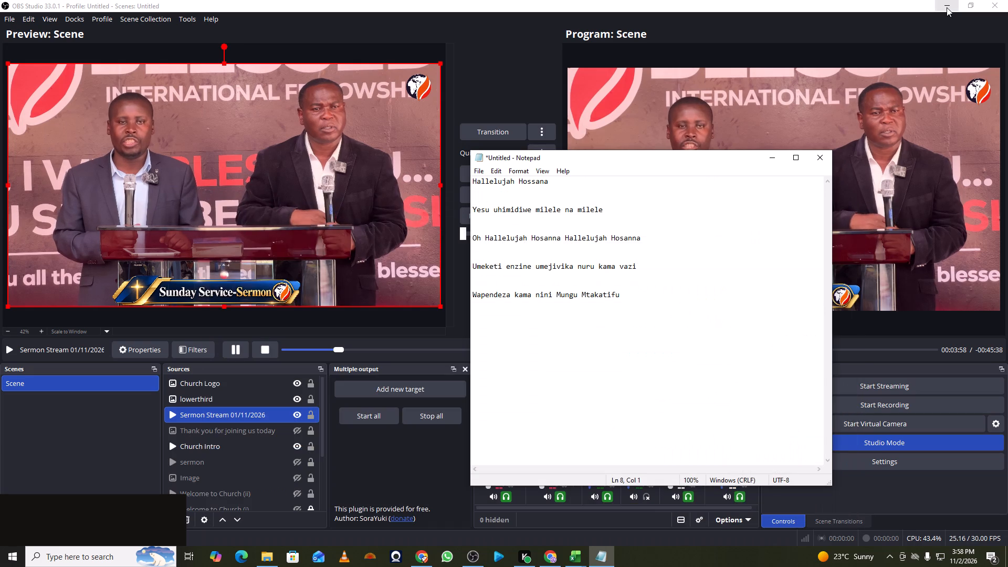
{"action": "left_click", "coordinate": [947, 7]}
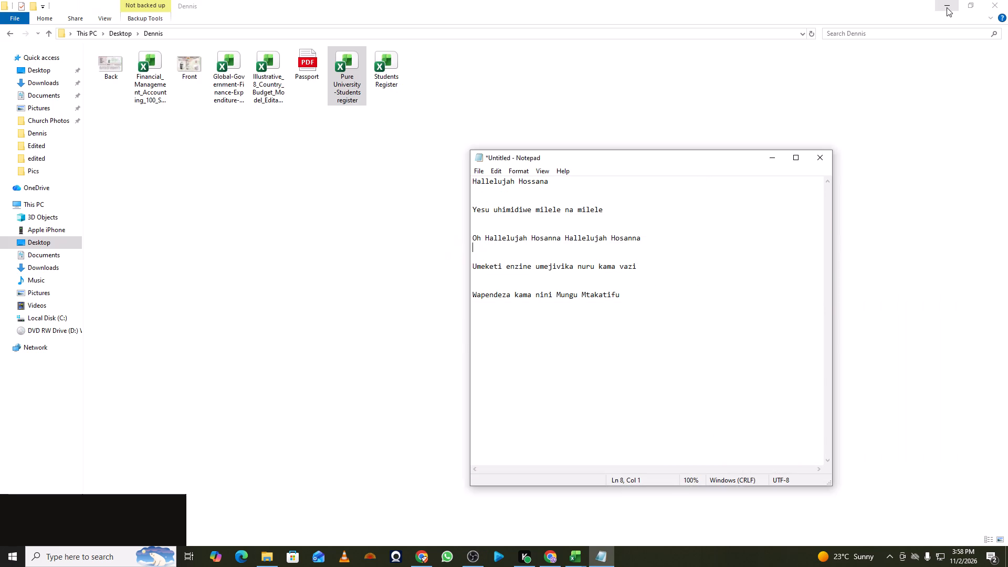
{"action": "left_click", "coordinate": [947, 7]}
{"action": "left_click", "coordinate": [947, 7]}
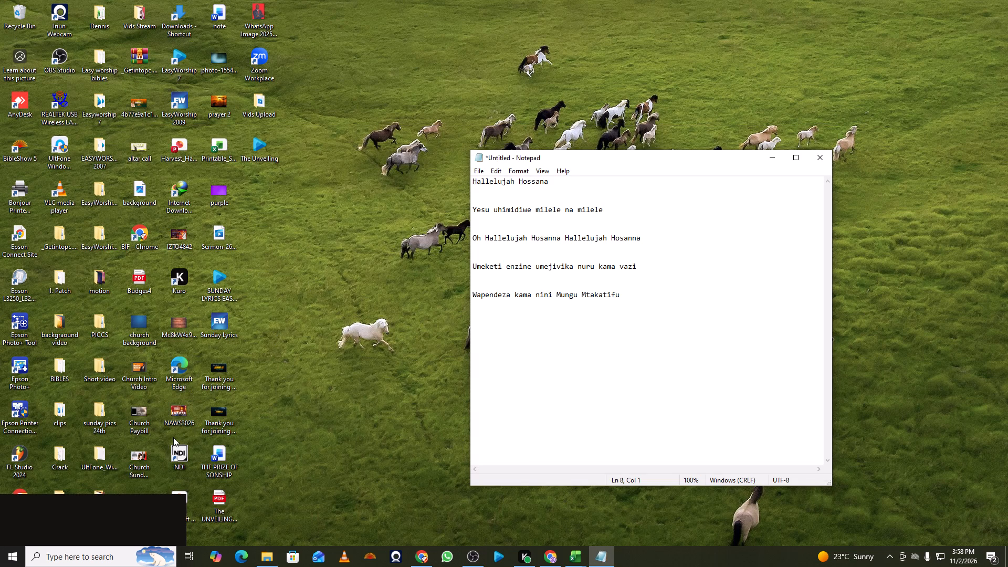
{"action": "double_click", "coordinate": [263, 151]}
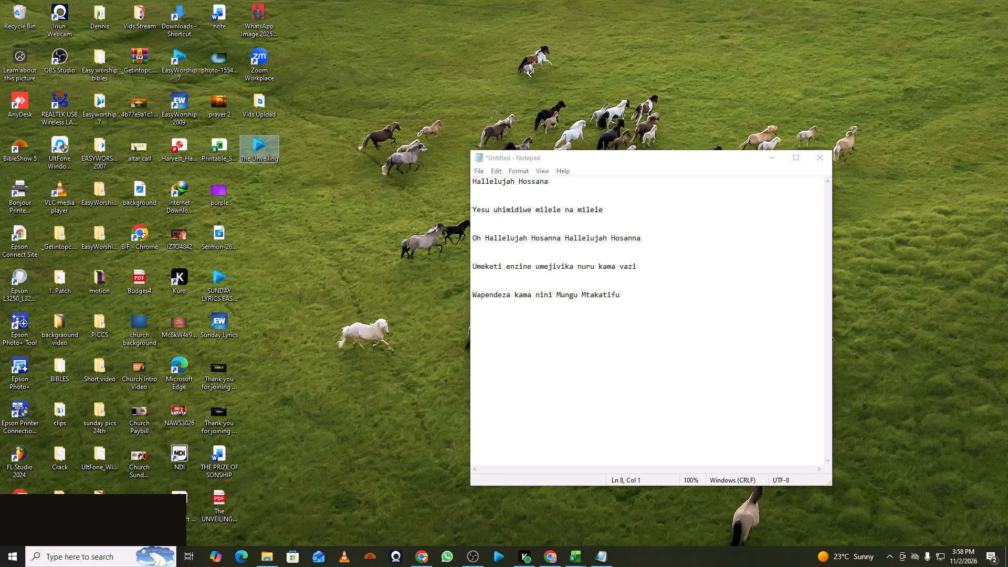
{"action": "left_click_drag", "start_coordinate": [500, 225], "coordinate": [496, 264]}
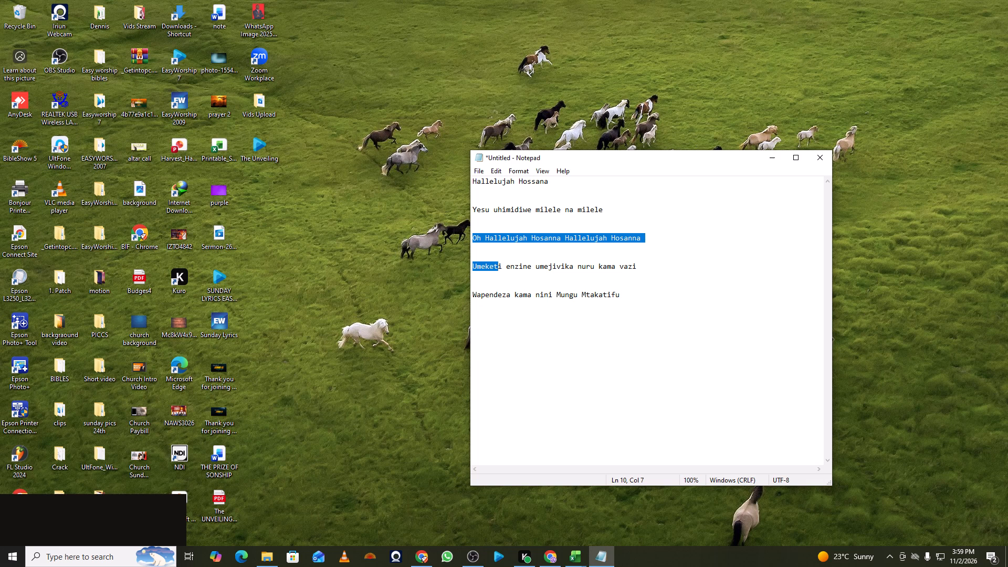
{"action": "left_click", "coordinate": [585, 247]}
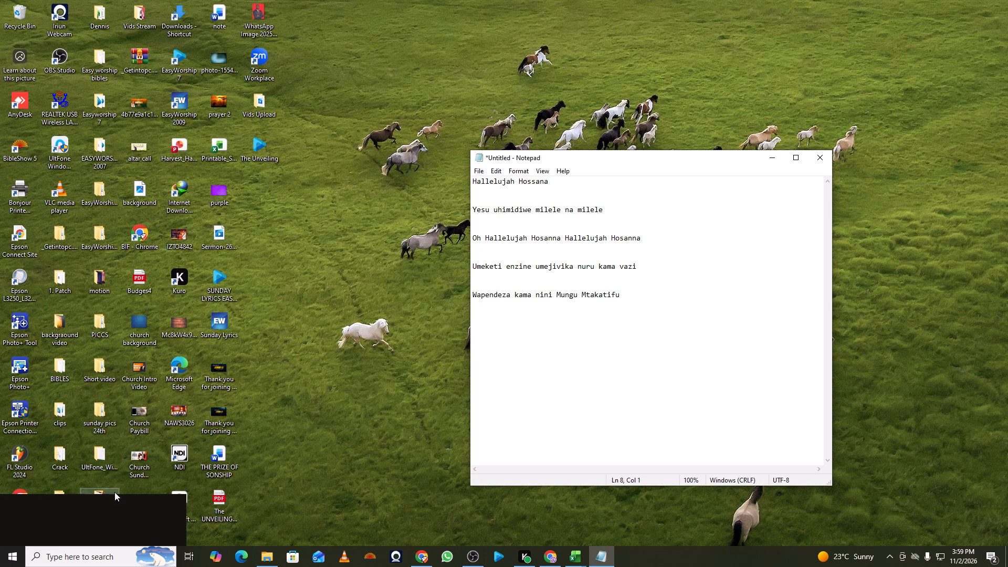